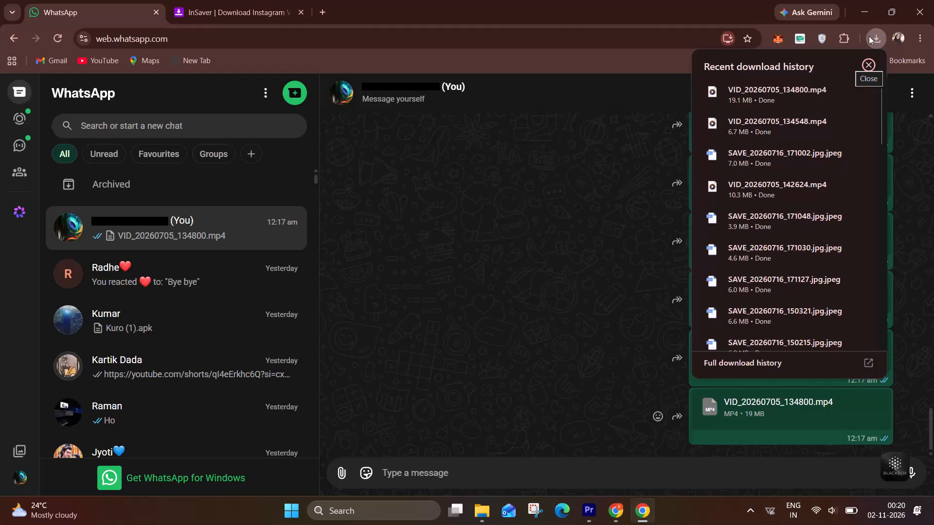
Switch to File Explorer, go to the Downloads folder, and preview the video VID_20260705_134800.
click(483, 512)
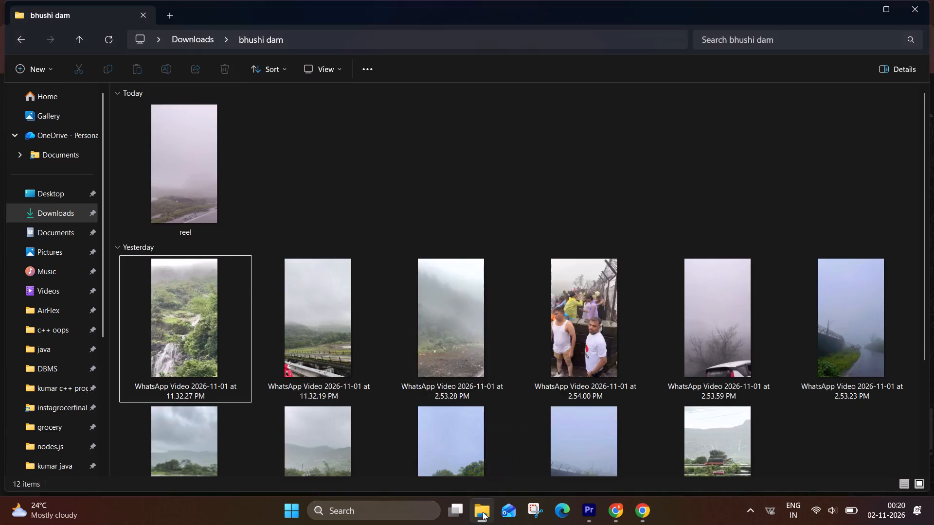
scroll(421, 258, up, 1)
click(175, 43)
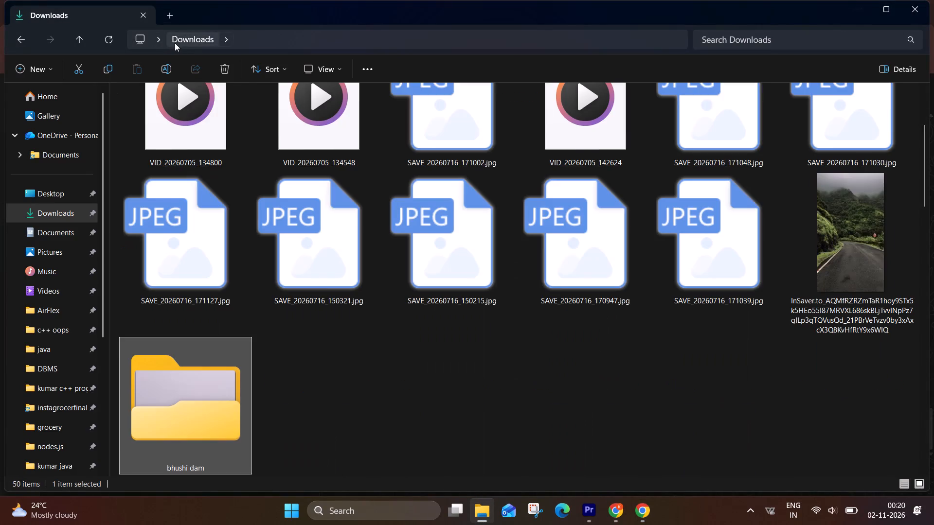
scroll(234, 177, up, 1)
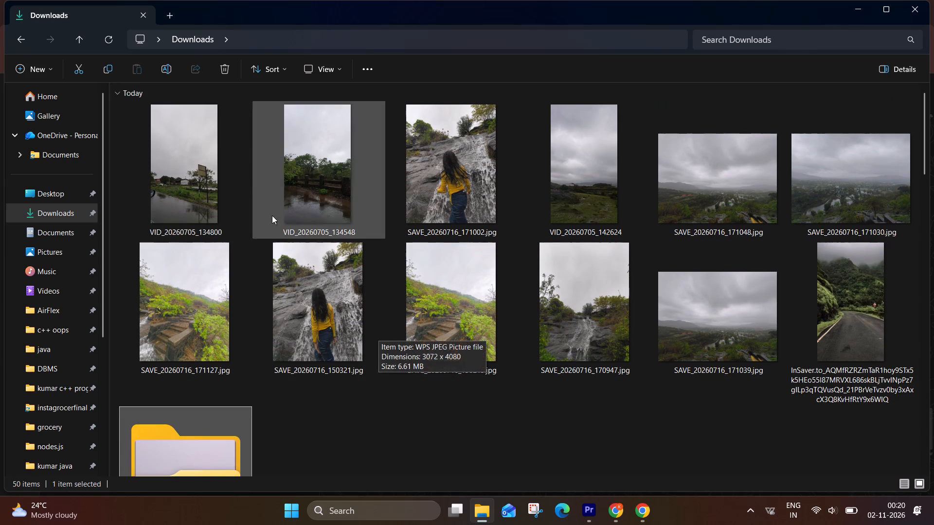
click(201, 173)
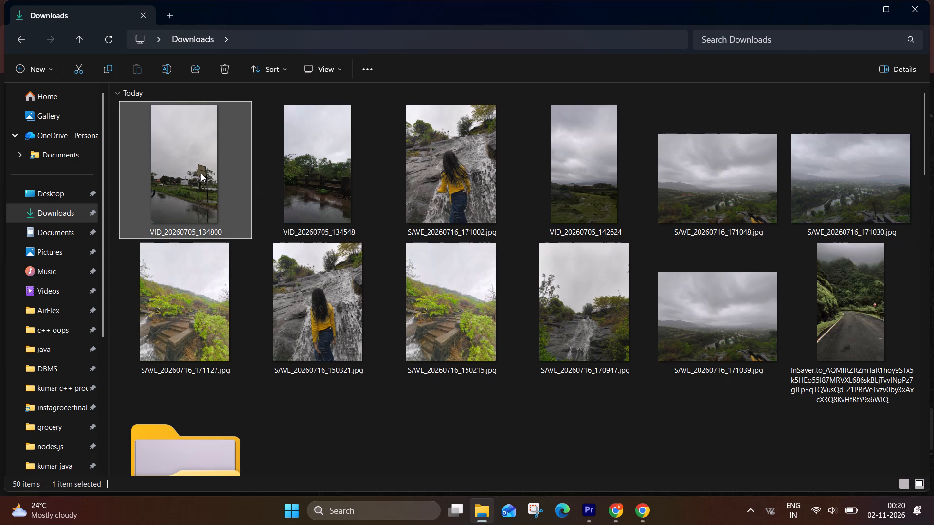
double_click(201, 173)
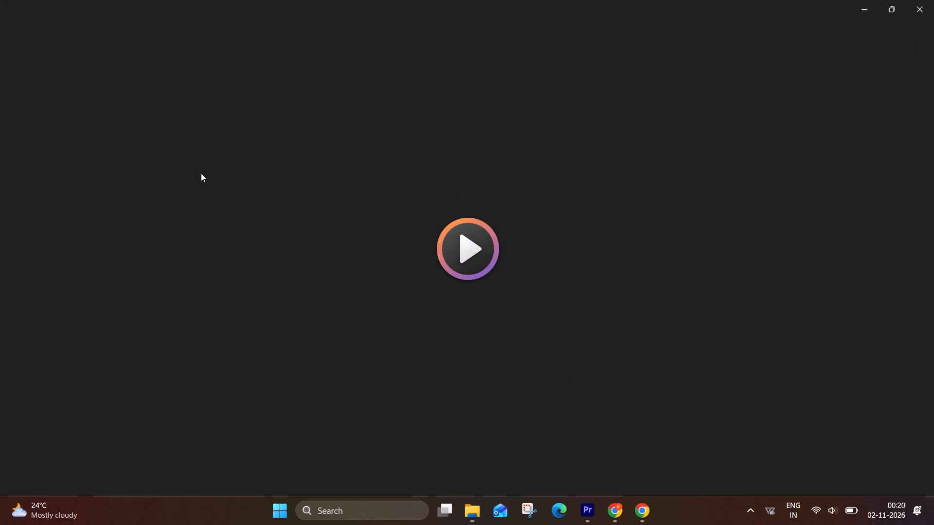
click(909, 0)
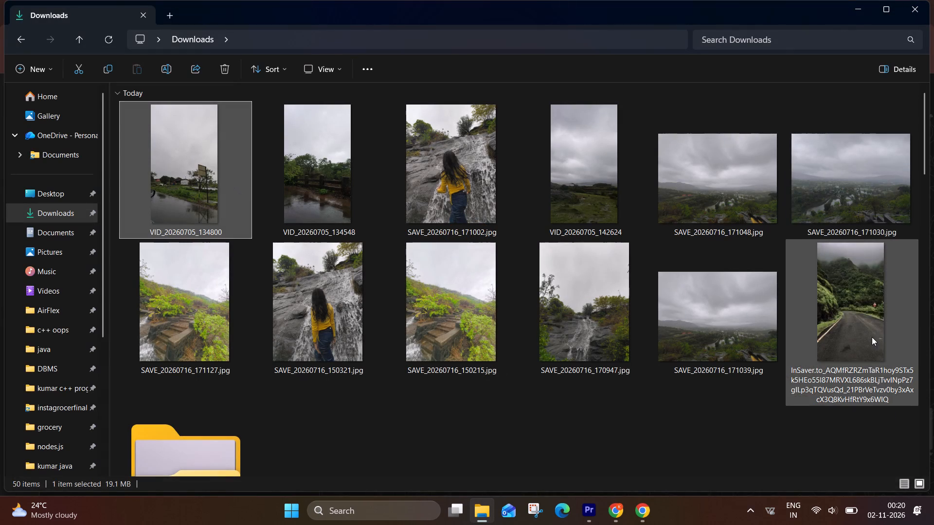
Move the eleven VID and SAVE media files from Downloads into a new folder named pawna lake.
shift+click(737, 327)
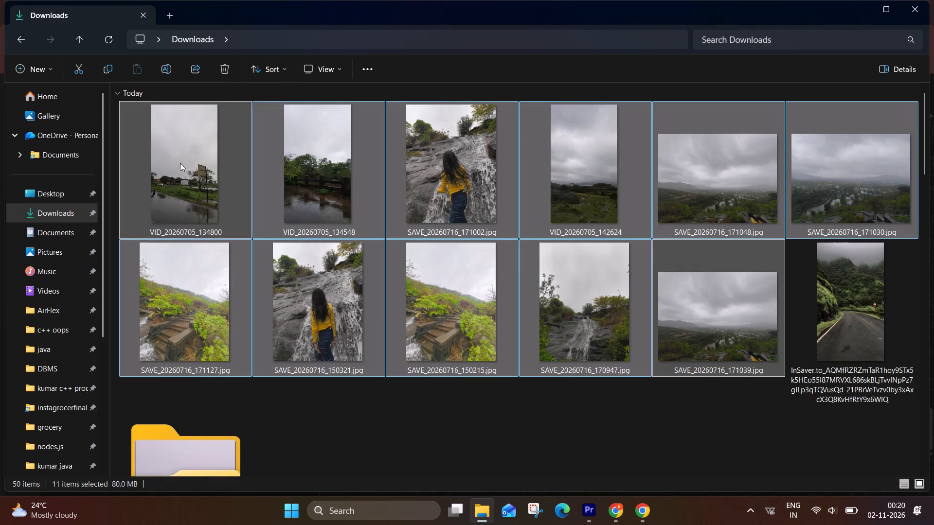
click(80, 72)
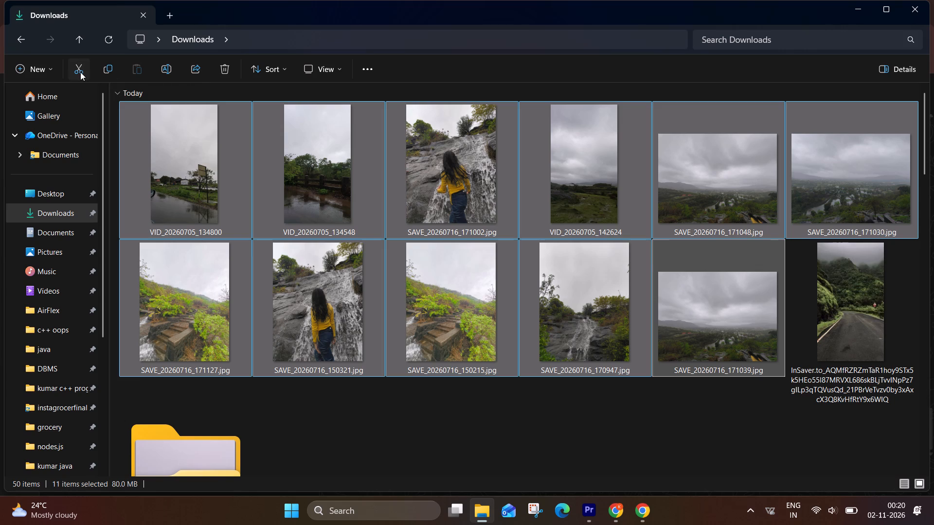
click(39, 76)
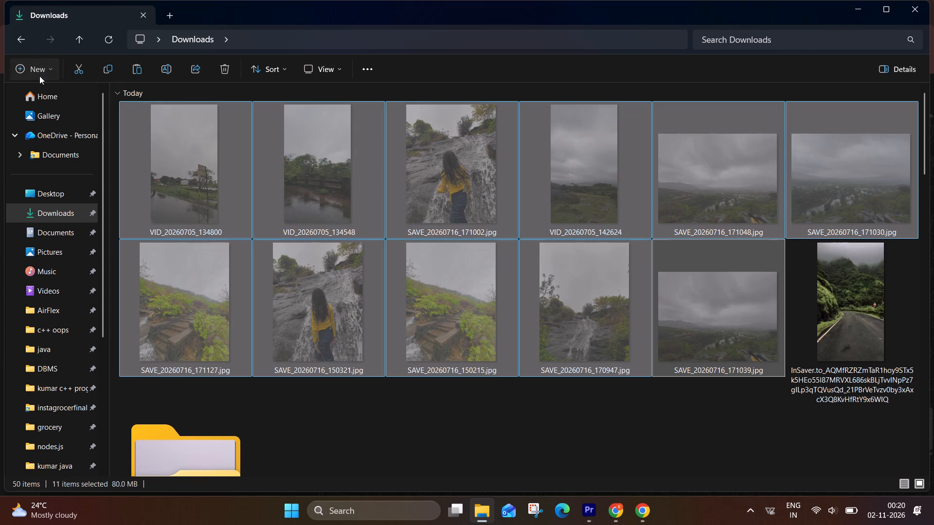
click(49, 98)
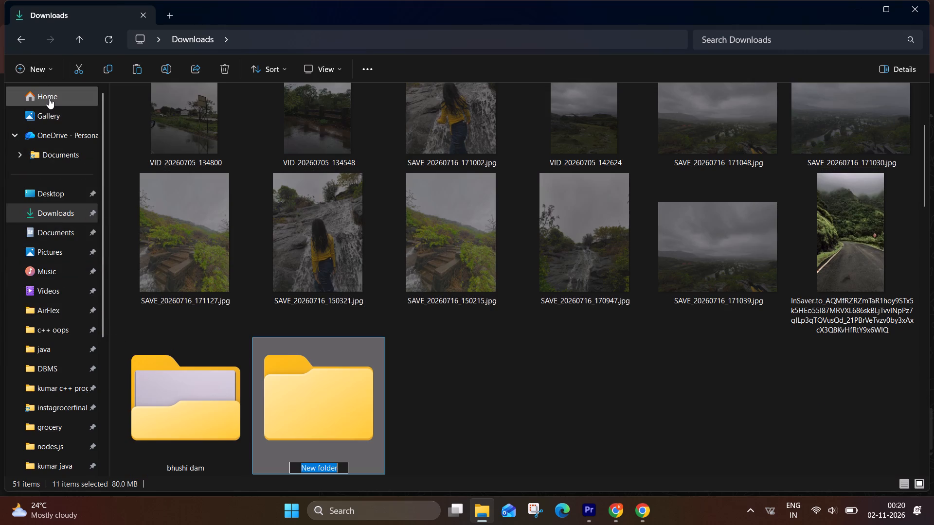
key(BackSpace)
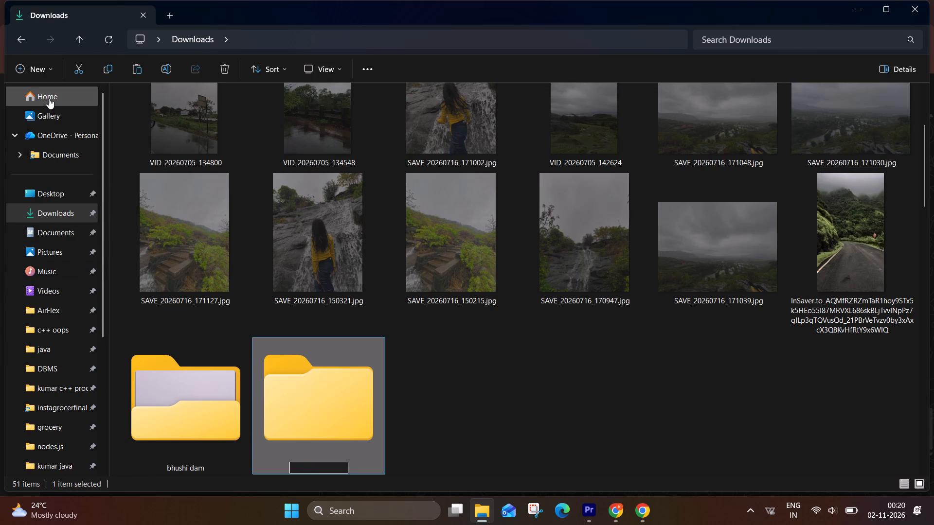
text(pawna lake)
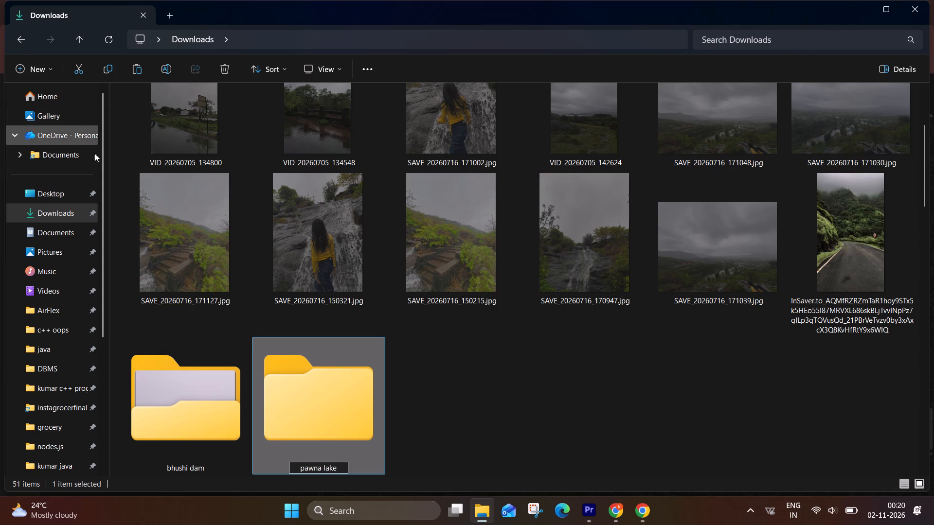
double_click(333, 366)
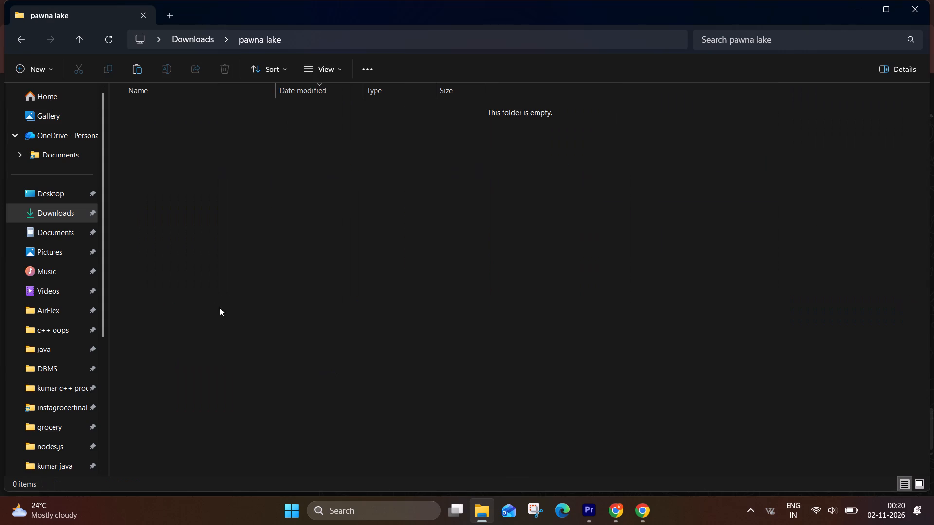
click(136, 69)
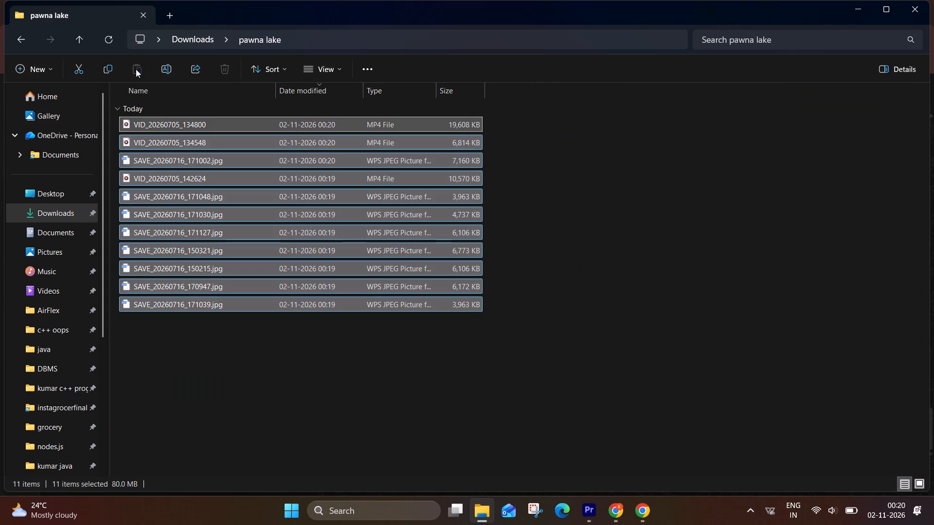
Display the pawna lake folder's files as extra large icons and return to the Downloads folder.
click(317, 70)
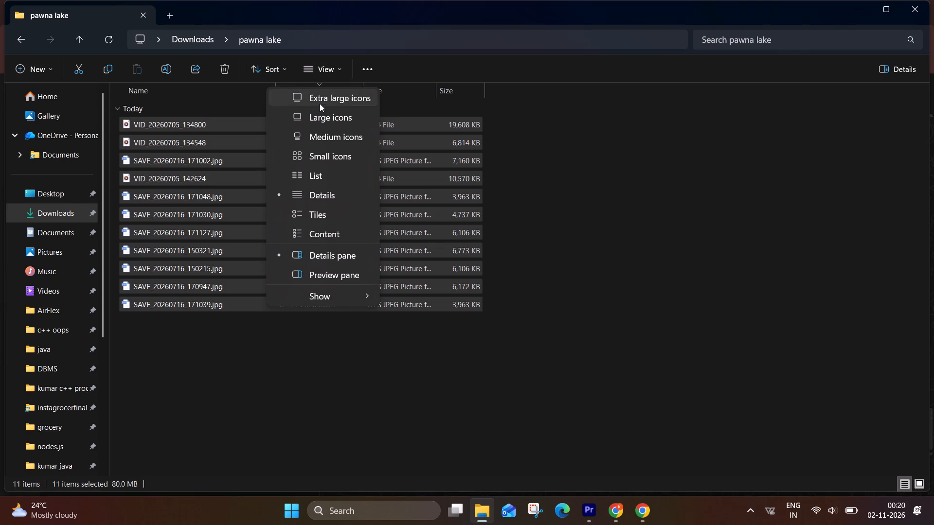
click(320, 102)
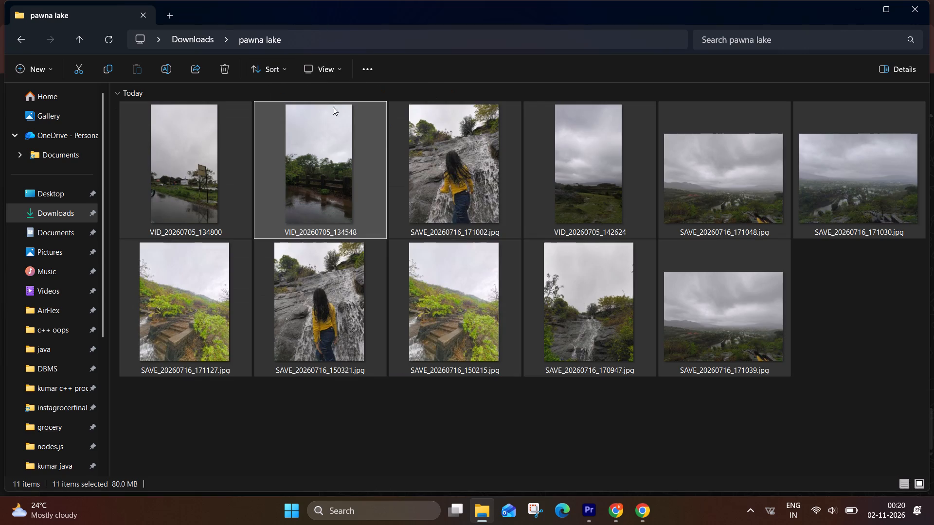
click(569, 438)
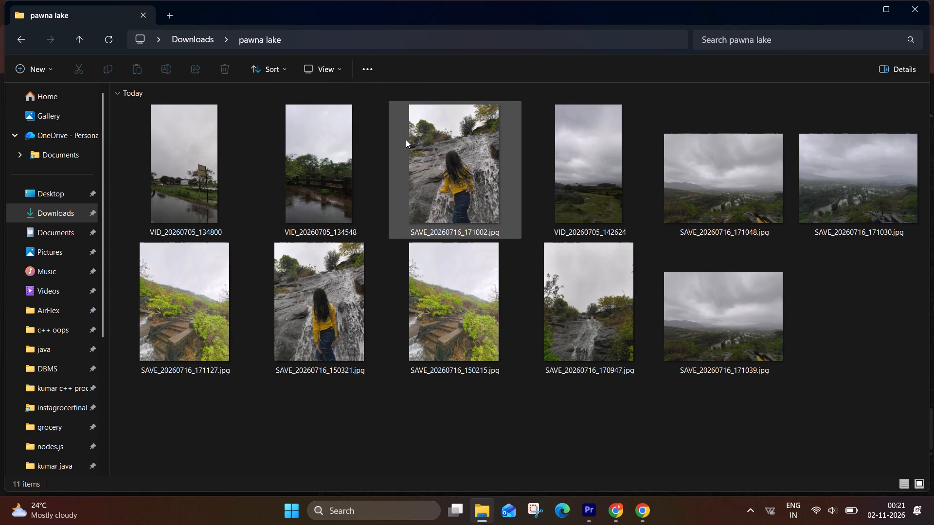
click(198, 38)
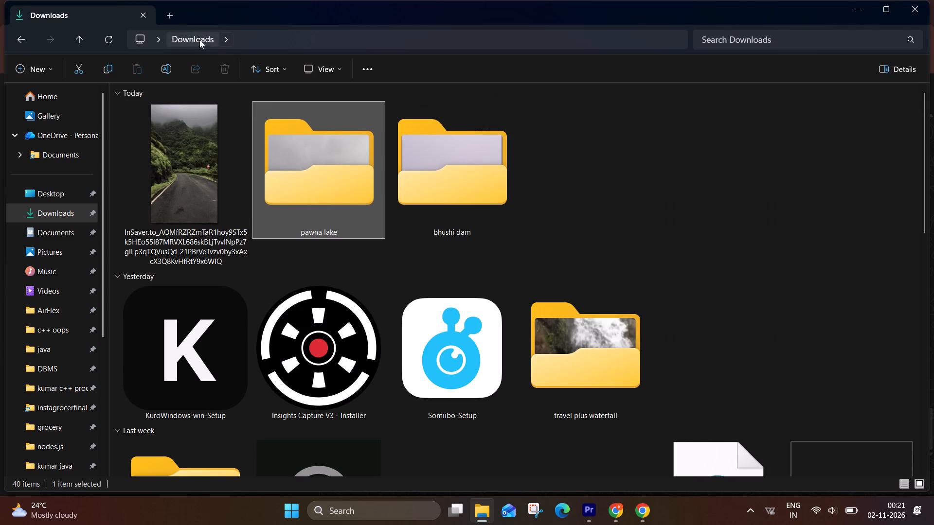
Switch to Premiere Pro and go to the top level of the travel video project's bins.
click(586, 507)
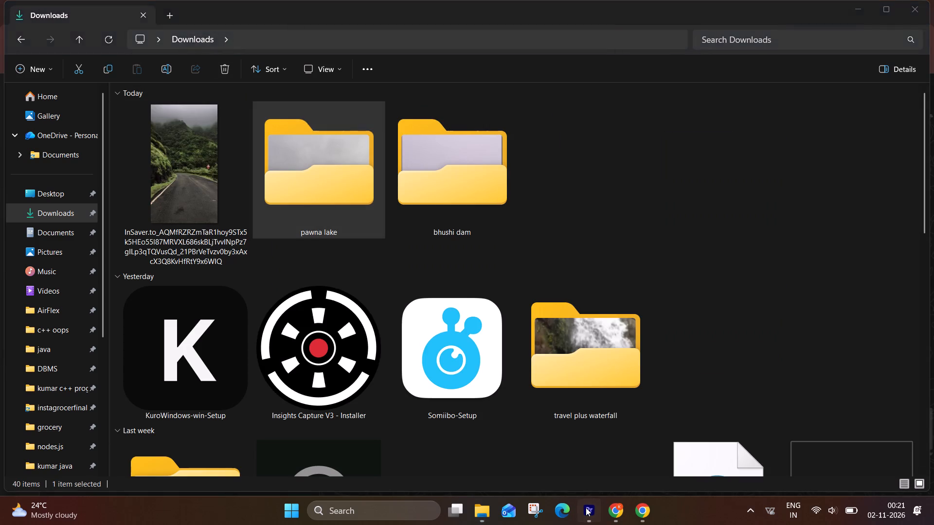
click(586, 507)
click(589, 518)
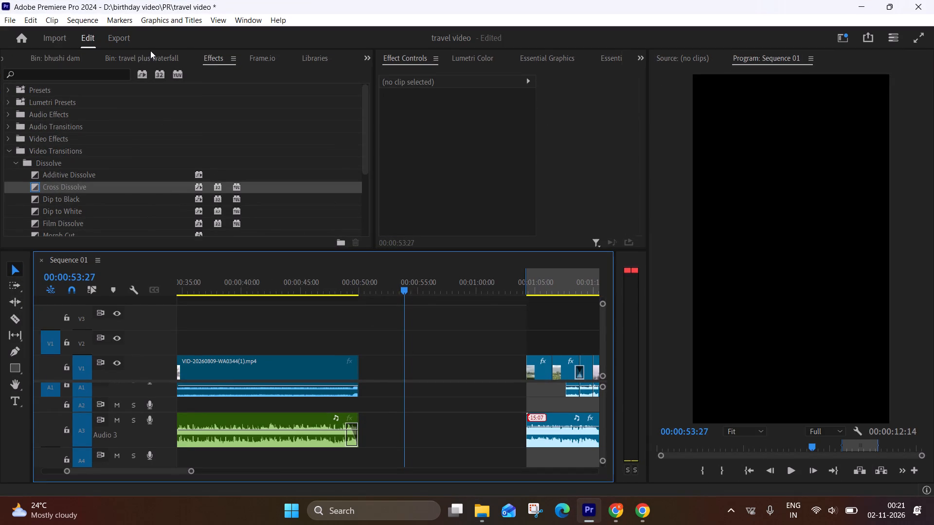
click(146, 55)
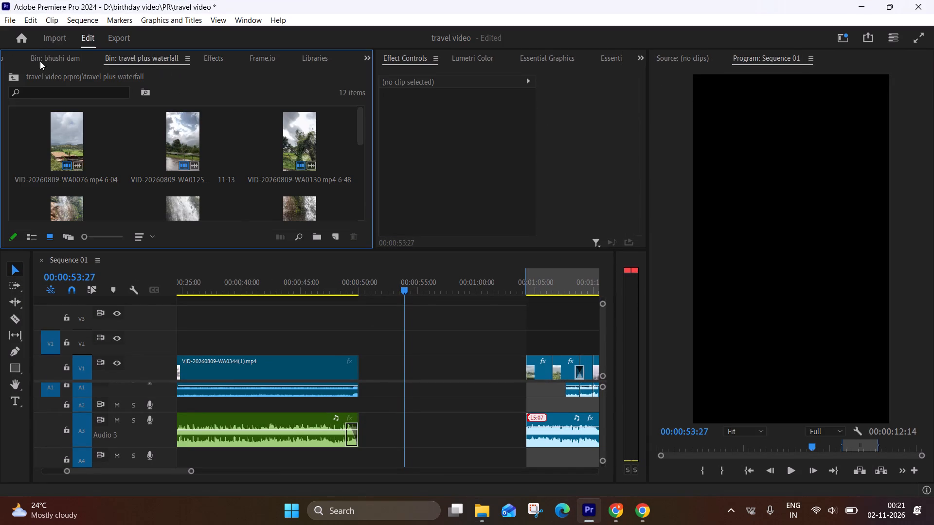
click(18, 74)
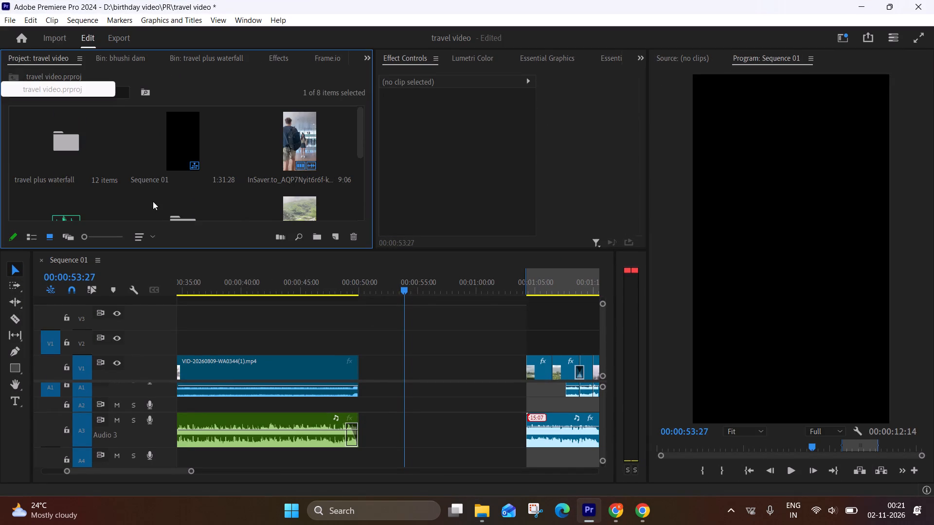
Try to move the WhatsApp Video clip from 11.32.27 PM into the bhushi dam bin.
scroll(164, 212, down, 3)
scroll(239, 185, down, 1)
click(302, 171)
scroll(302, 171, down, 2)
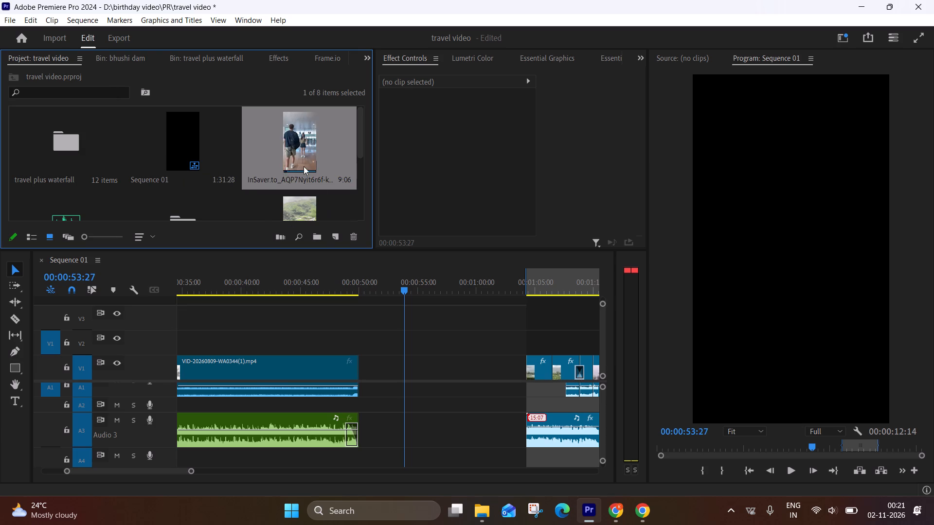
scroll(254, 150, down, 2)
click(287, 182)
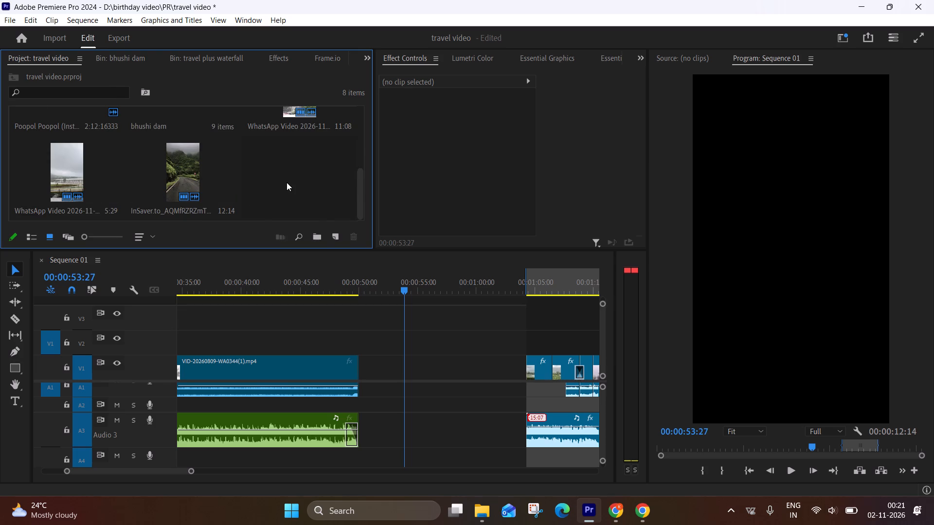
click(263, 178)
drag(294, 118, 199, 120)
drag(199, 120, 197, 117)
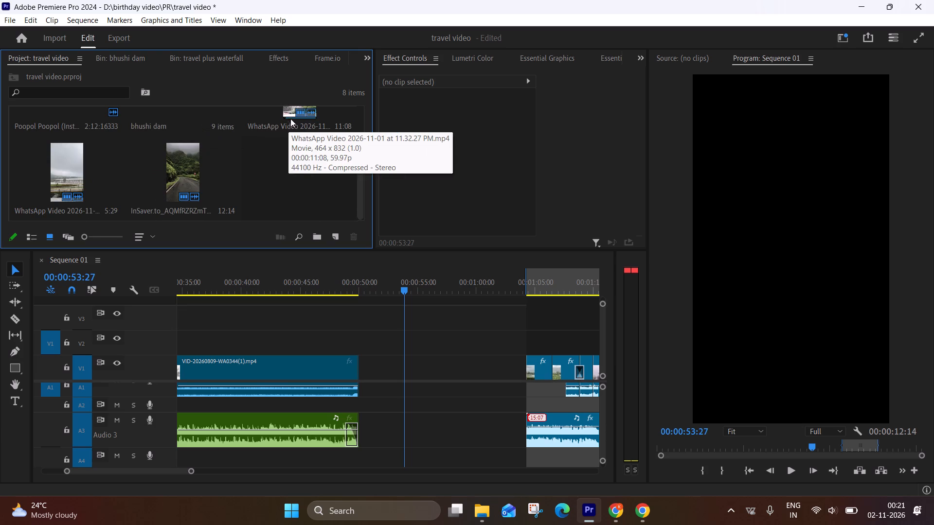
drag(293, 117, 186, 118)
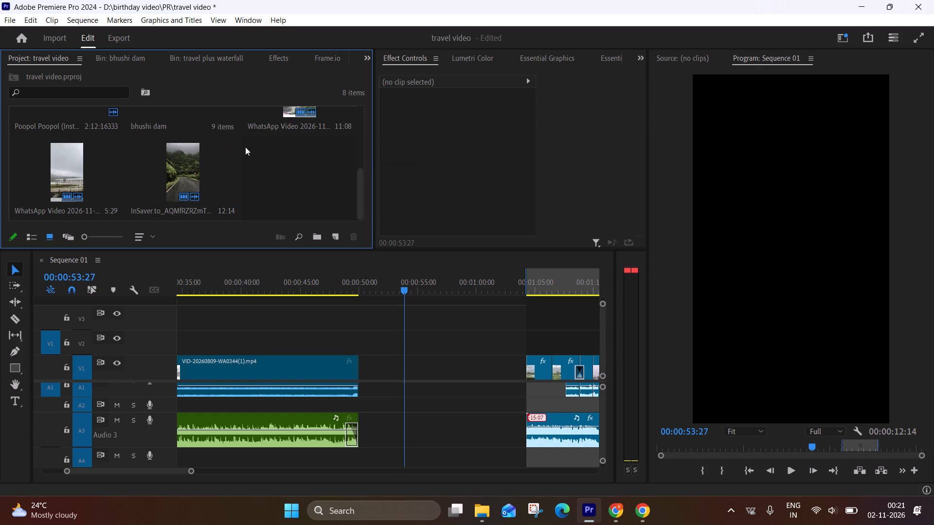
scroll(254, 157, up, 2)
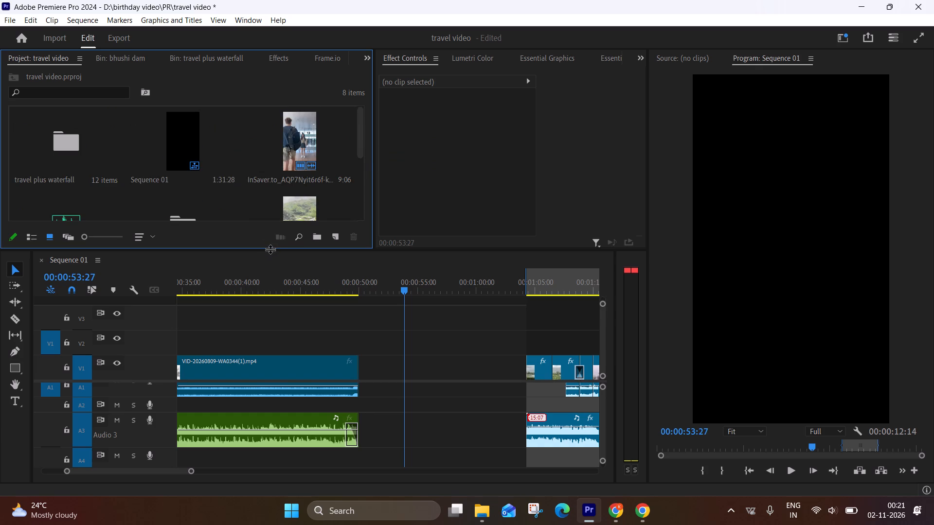
Enlarge the project's media area and move both WhatsApp Video clips and the InSaver road clip into the bhushi dam bin.
drag(272, 249, 275, 285)
drag(304, 232, 229, 228)
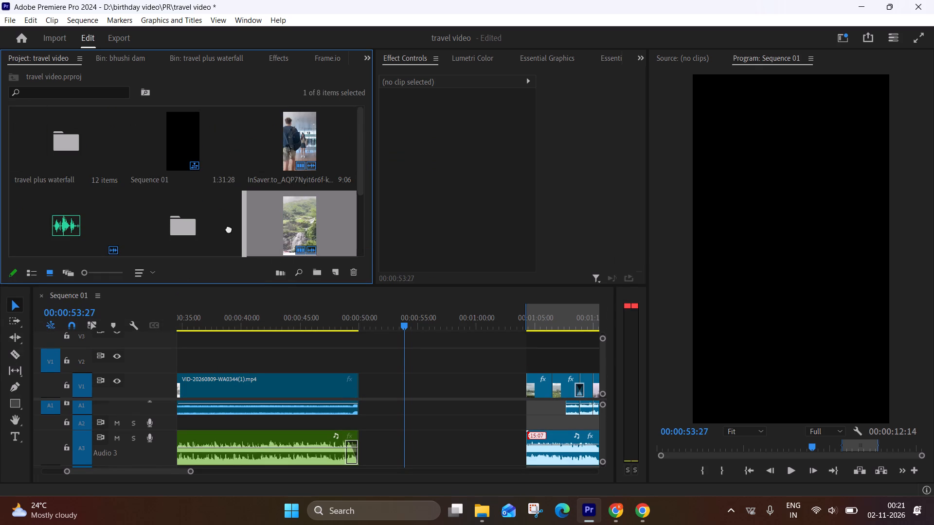
drag(229, 228, 211, 226)
drag(300, 217, 185, 226)
drag(306, 227, 181, 228)
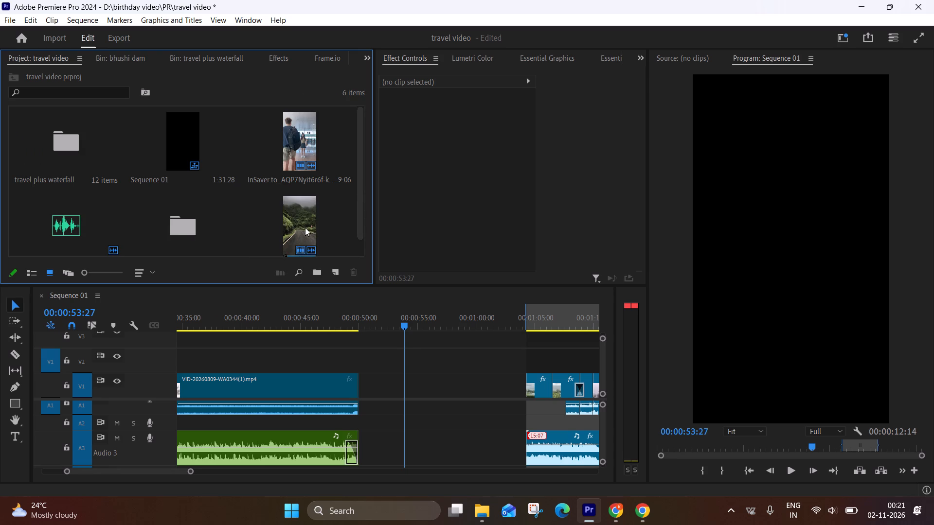
drag(310, 226, 198, 221)
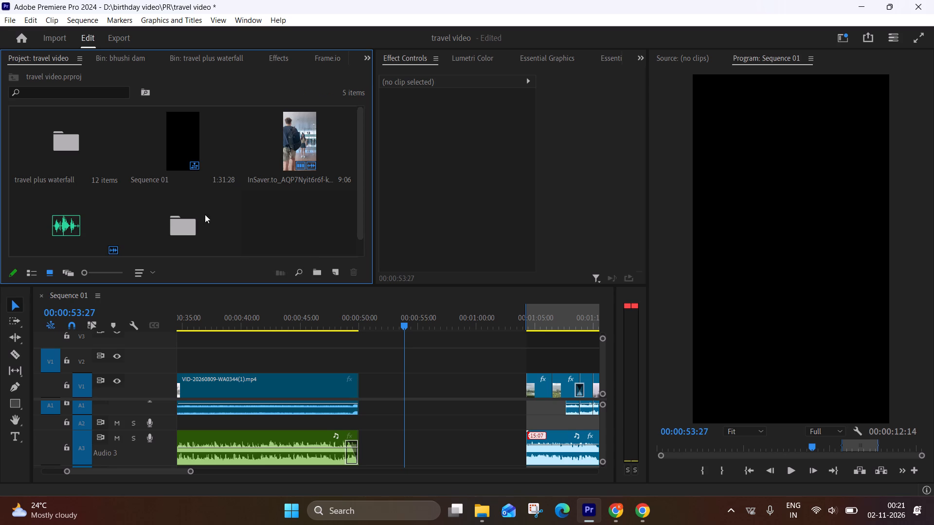
Move the InSaver clip of the traveller with a backpack into the travel plus waterfall bin.
drag(317, 146, 82, 156)
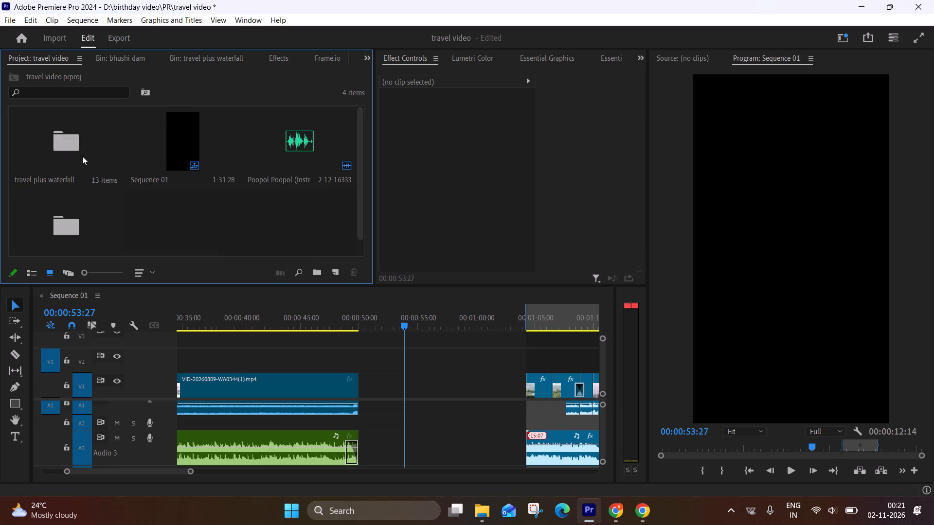
click(231, 243)
Import the whole pawna lake folder from Downloads into the top level of the project.
scroll(301, 154, down, 2)
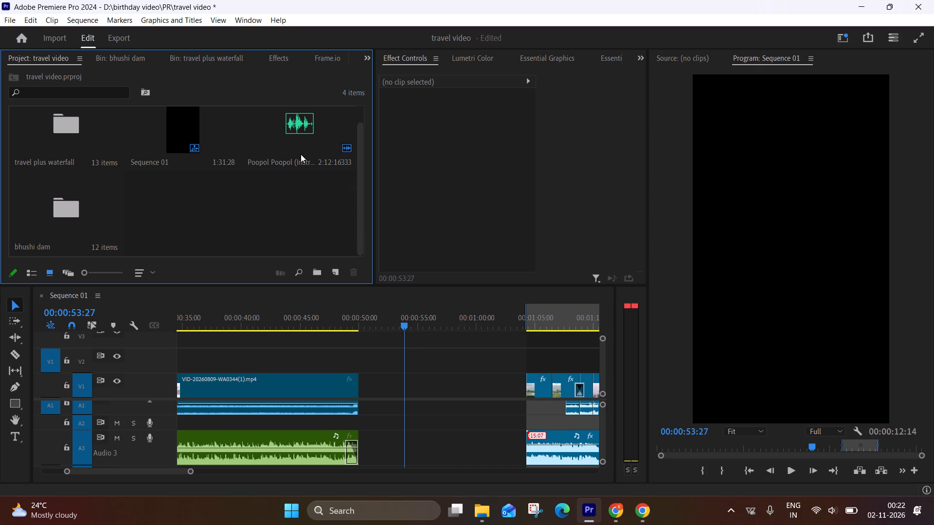
click(173, 216)
right_click(173, 216)
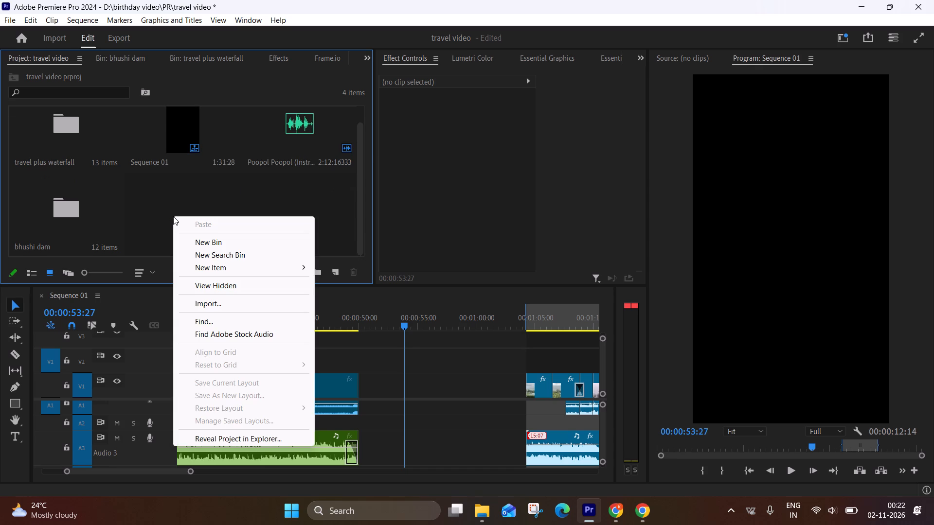
click(227, 305)
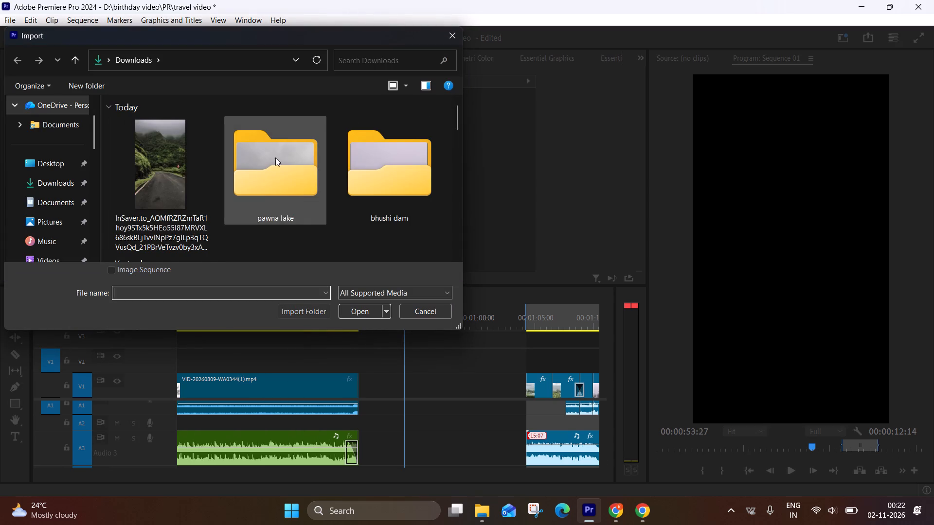
click(271, 163)
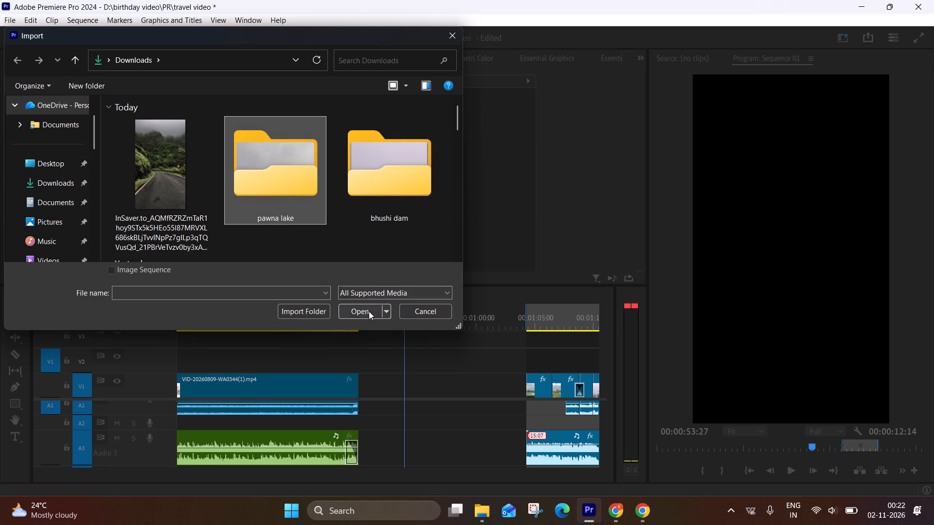
click(304, 310)
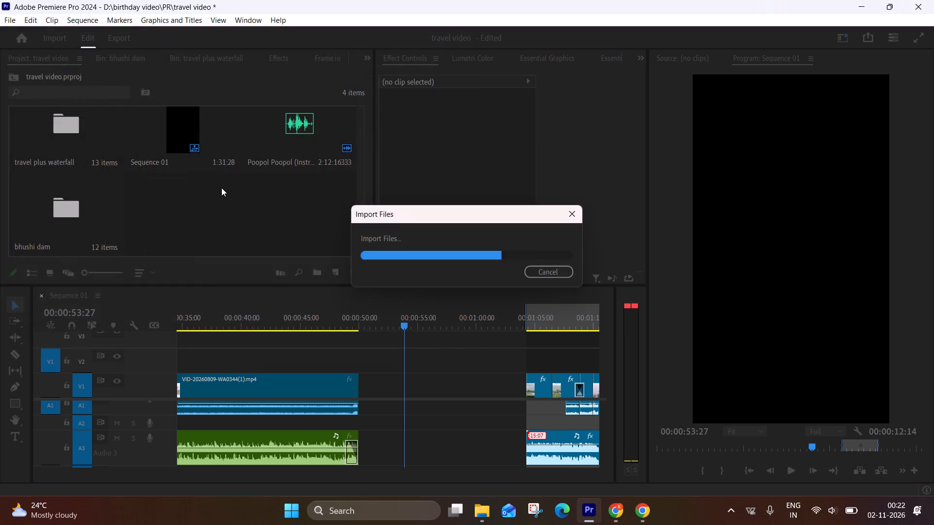
Delete the InSaver road clip on V2 at the end of Sequence 01.
scroll(221, 188, down, 4)
scroll(430, 377, left, 3)
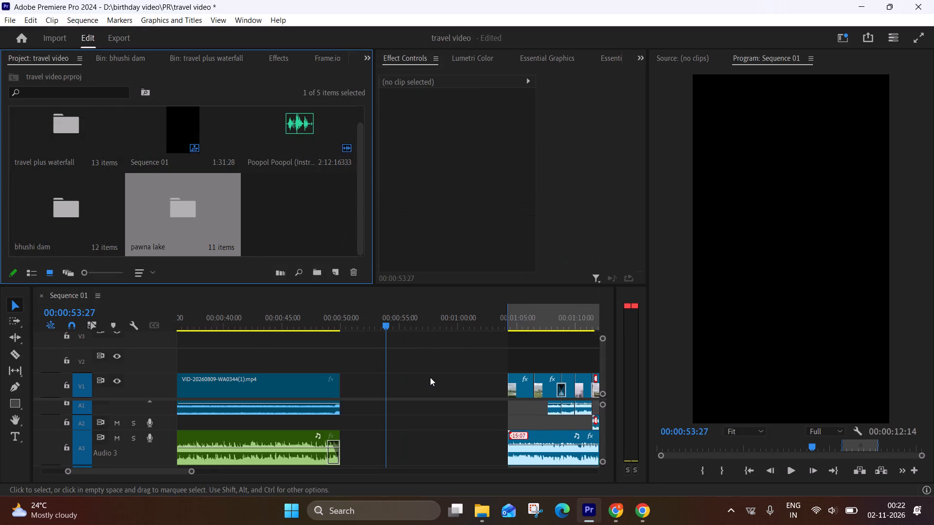
scroll(430, 377, left, 3)
ctrl+scroll(430, 377, down, 3)
text(---)
click(529, 419)
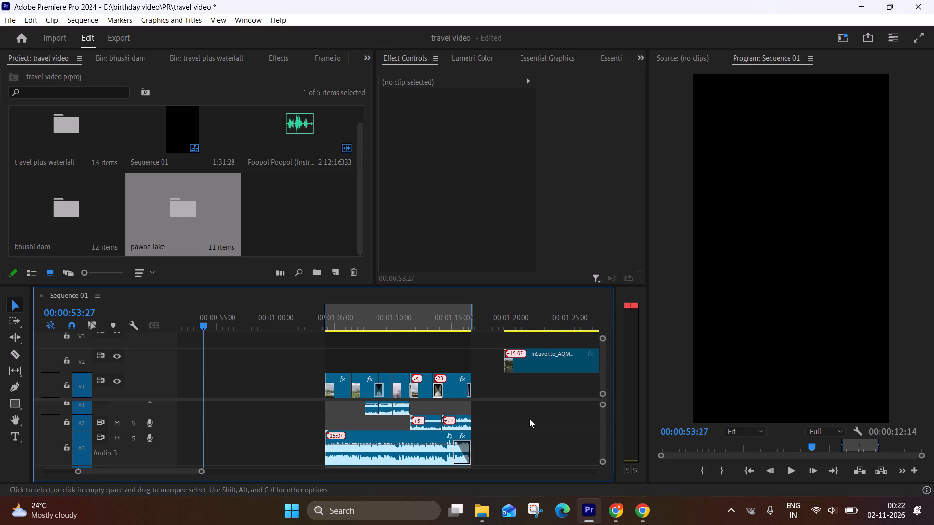
text(--)
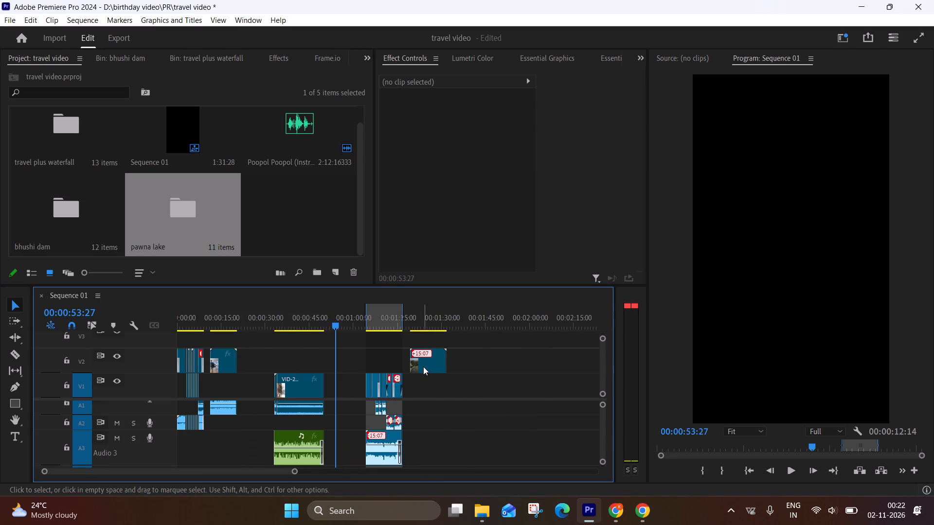
click(424, 367)
key(BackSpace)
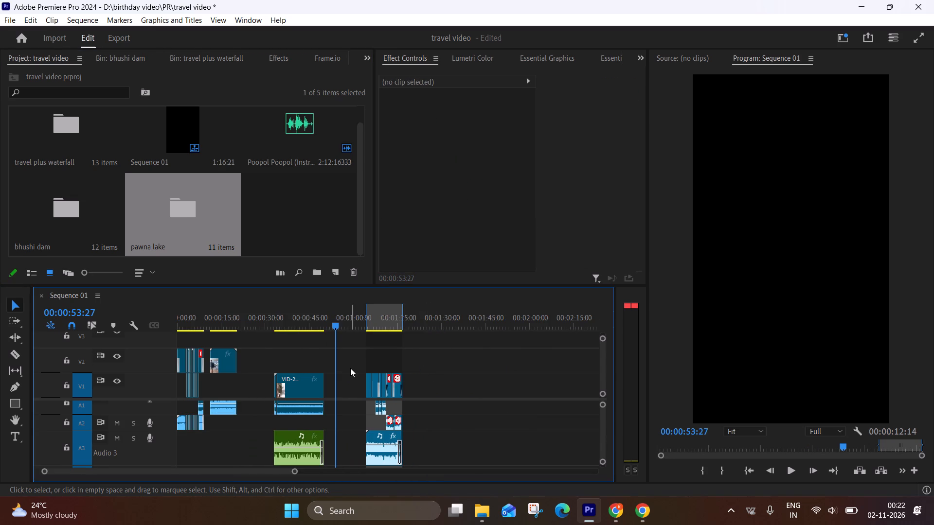
Shift the last clip group about 9 seconds earlier, and shift it together with the VID-20260809-WA0344(1) clip about 8 seconds earlier.
drag(350, 368, 431, 480)
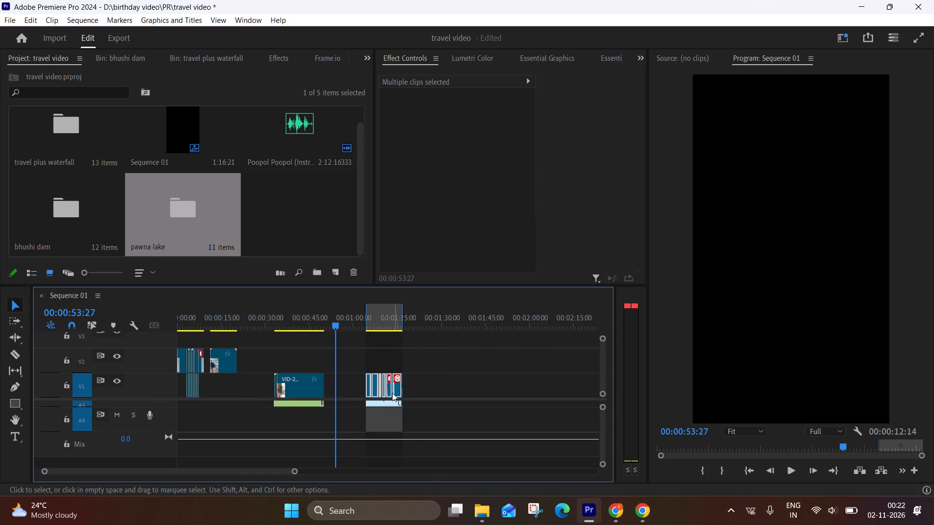
drag(384, 386, 357, 386)
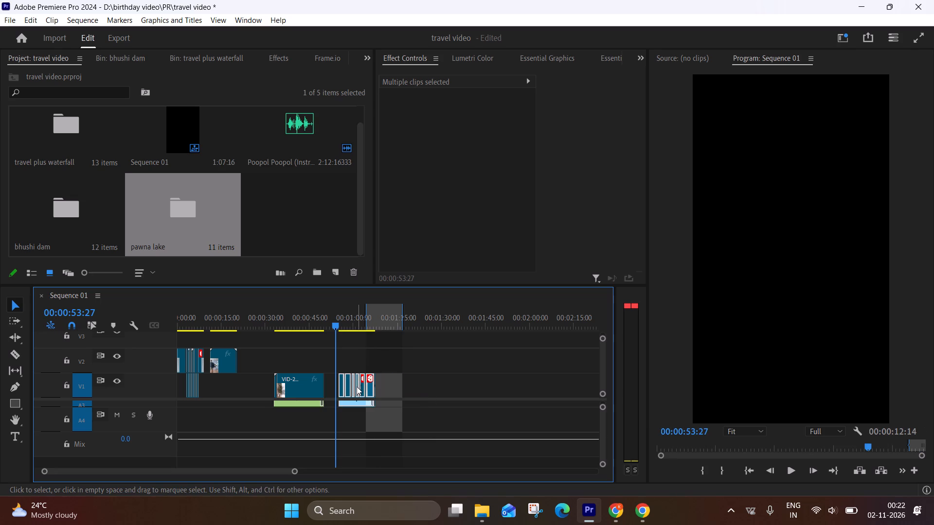
drag(262, 366, 387, 420)
drag(301, 394, 275, 393)
Delete the lone V2 video clip that sits before the VID-20260809-WA0344(1) clip.
click(226, 364)
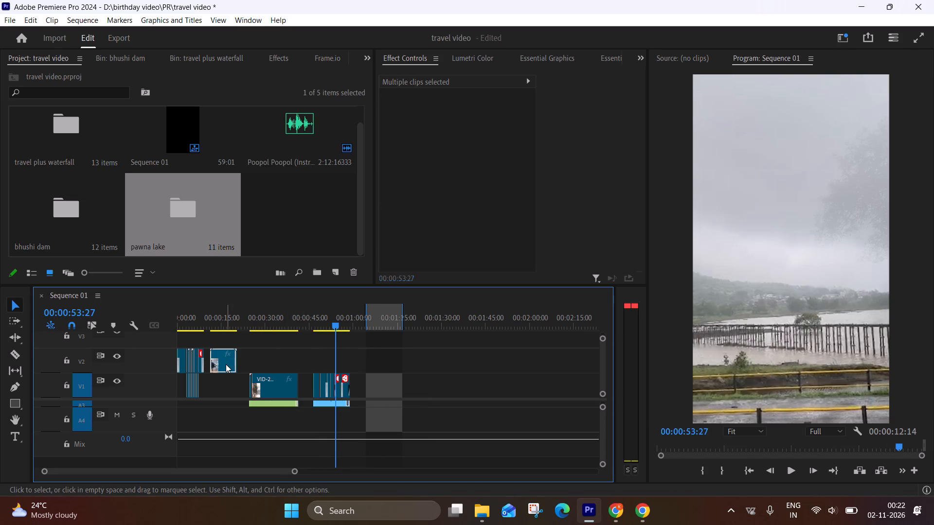
key(BackSpace)
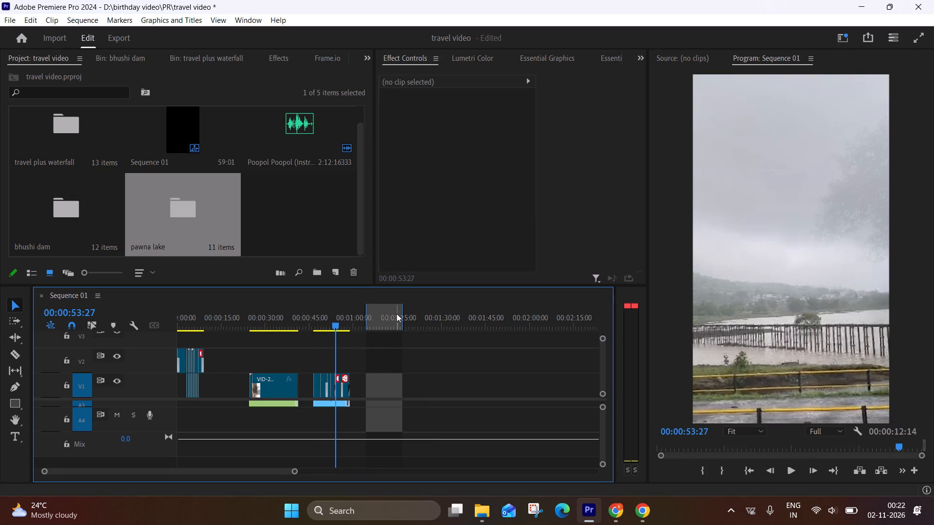
Place all items from the pawna lake bin on V1 after the last clip group, starting at about 1:04.
double_click(192, 197)
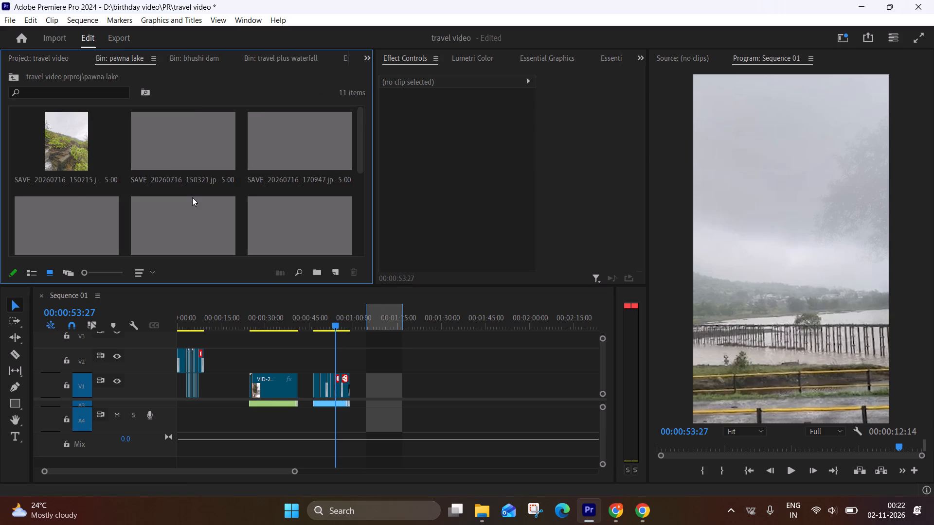
key(ctrl+a)
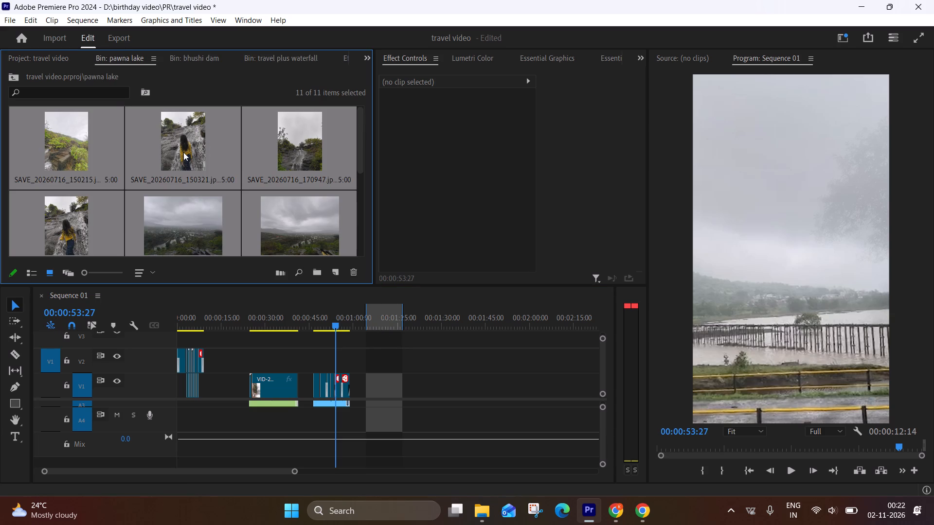
drag(183, 152, 435, 393)
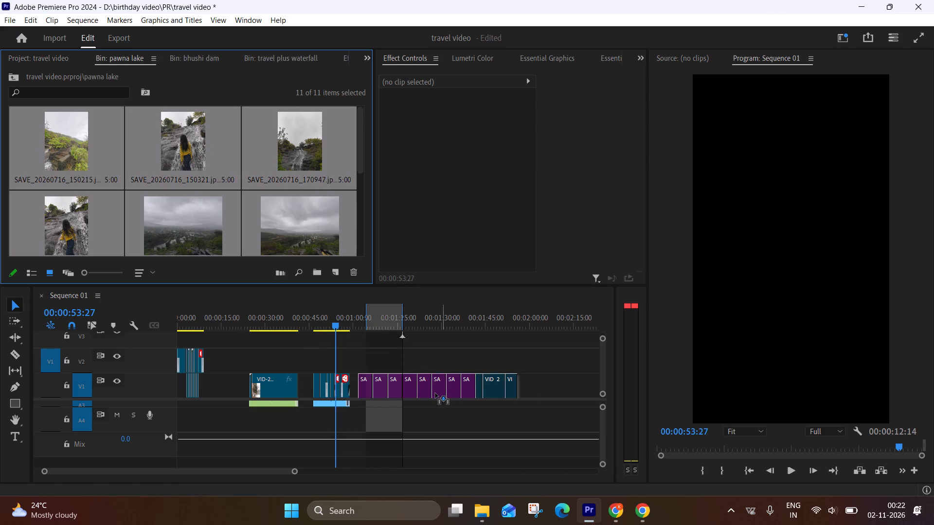
drag(435, 393, 448, 395)
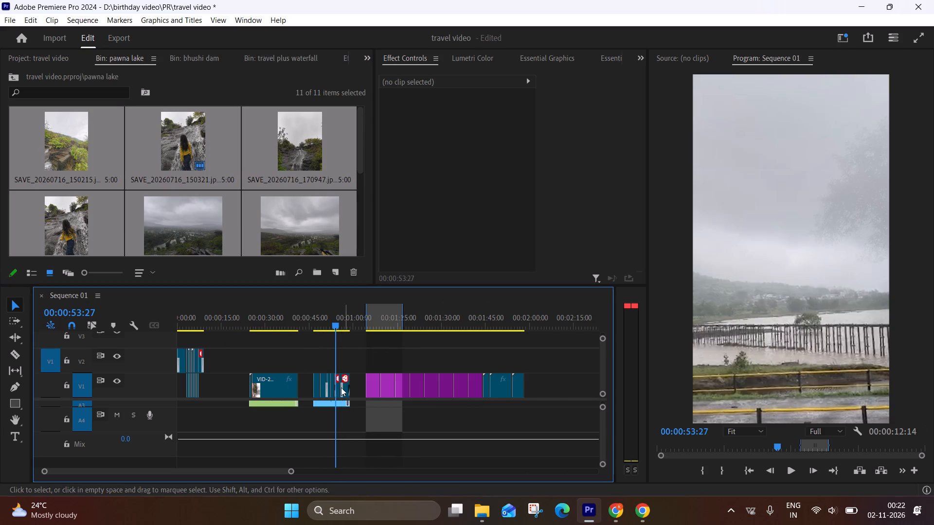
Adjust the split between video and audio tracks so that V1 to V3 and A1 to A3 are shown together.
drag(136, 399, 153, 363)
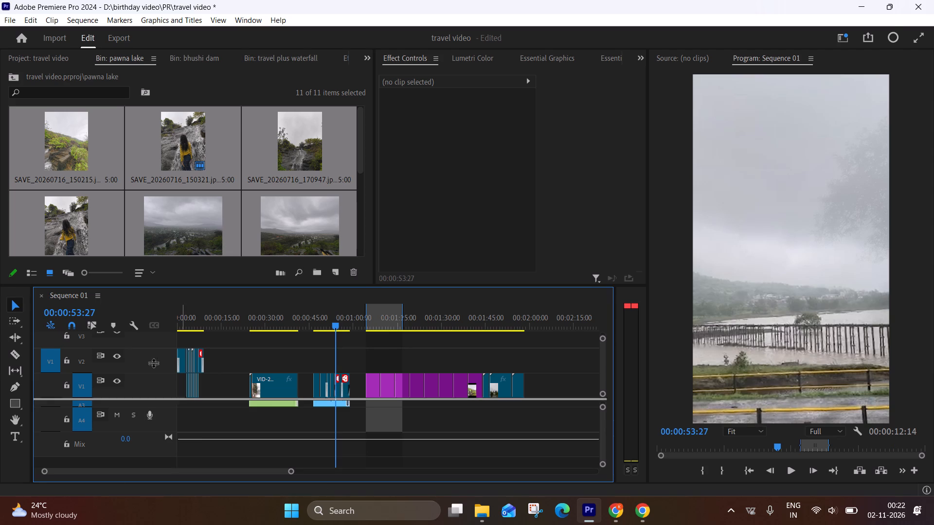
drag(153, 363, 166, 338)
scroll(162, 392, up, 1)
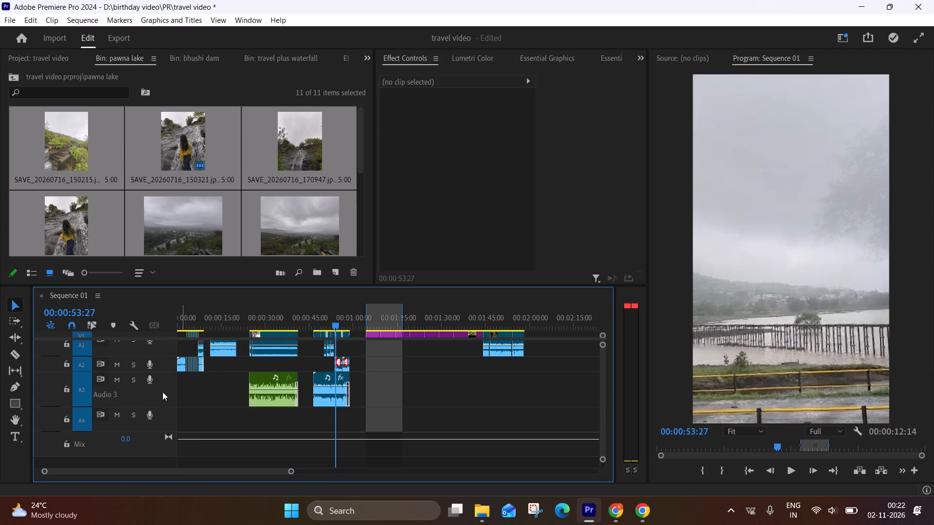
scroll(162, 392, up, 1)
drag(157, 338, 157, 367)
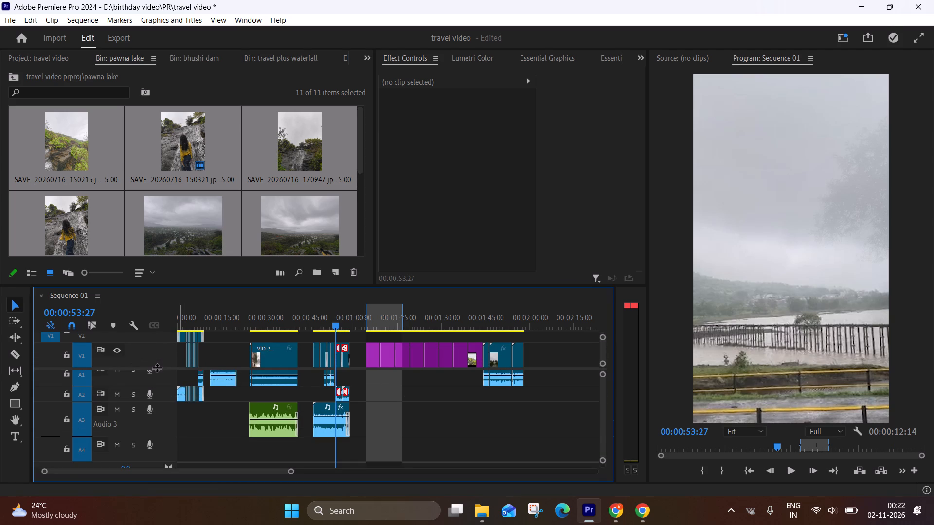
drag(157, 367, 156, 391)
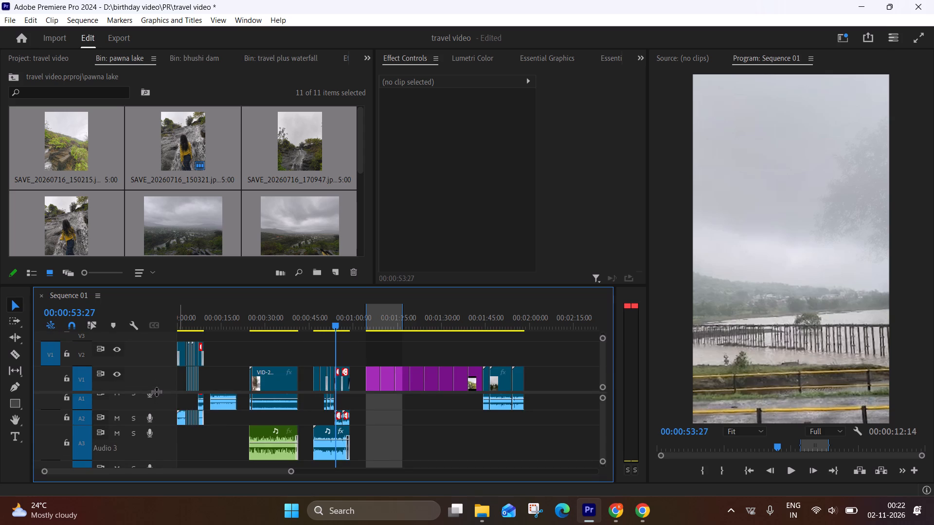
drag(156, 391, 156, 377)
drag(156, 377, 155, 401)
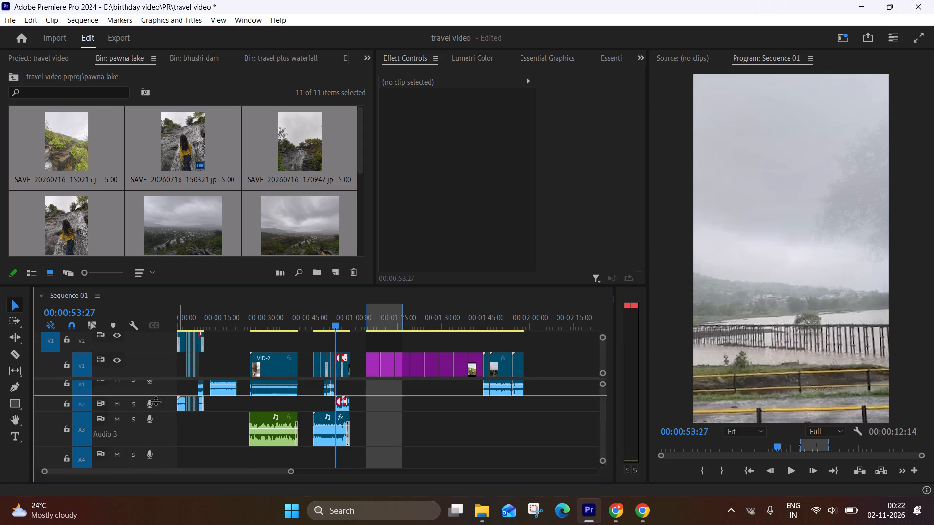
drag(155, 401, 155, 405)
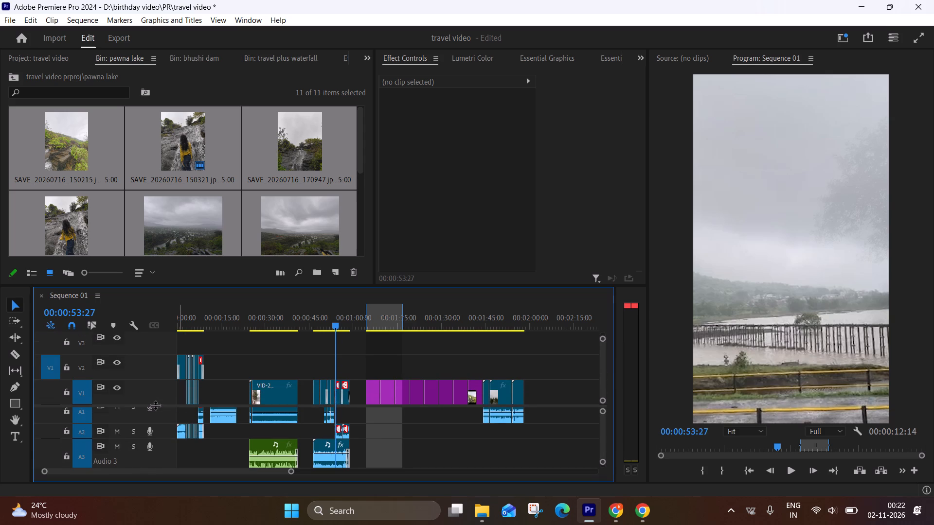
Preview the pawna lake photos, apply Scale to Frame Size to all eight on V1, and check the framing at about 1:26.
drag(363, 321, 405, 325)
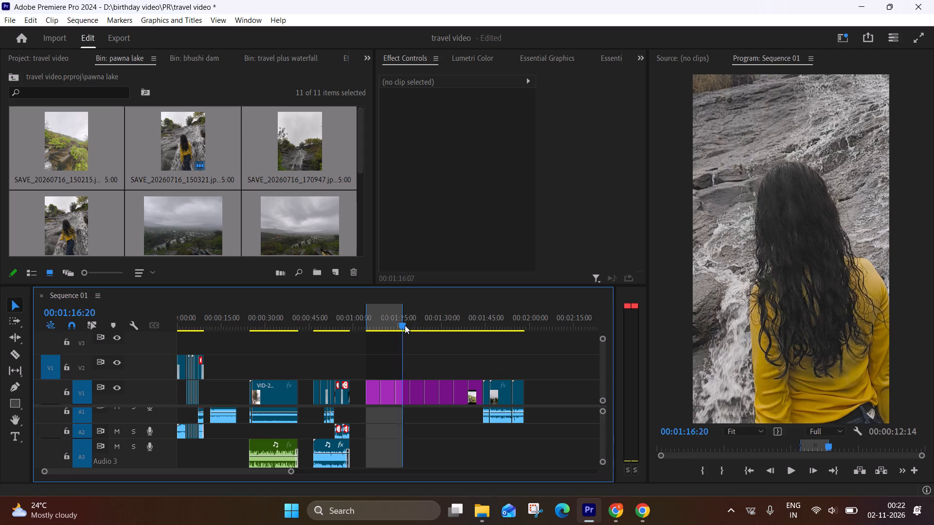
drag(405, 325, 434, 326)
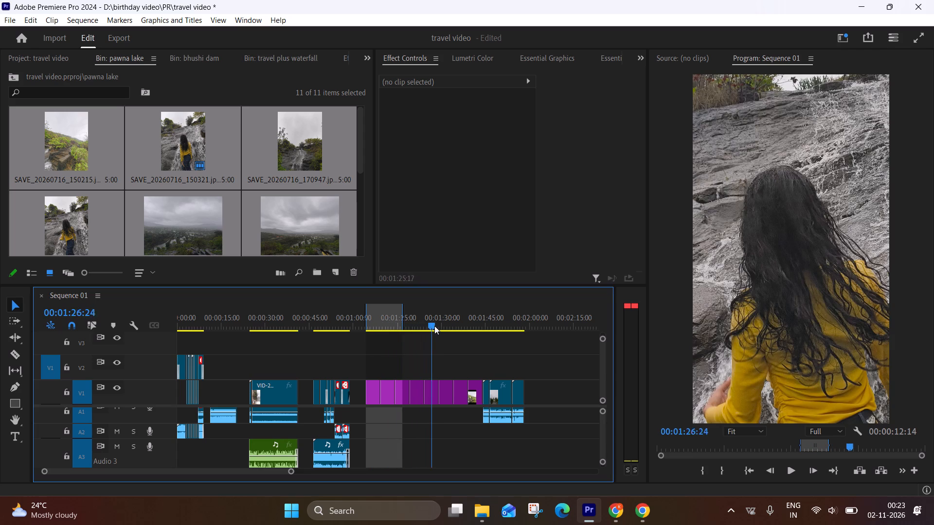
drag(434, 326, 437, 326)
drag(363, 373, 479, 392)
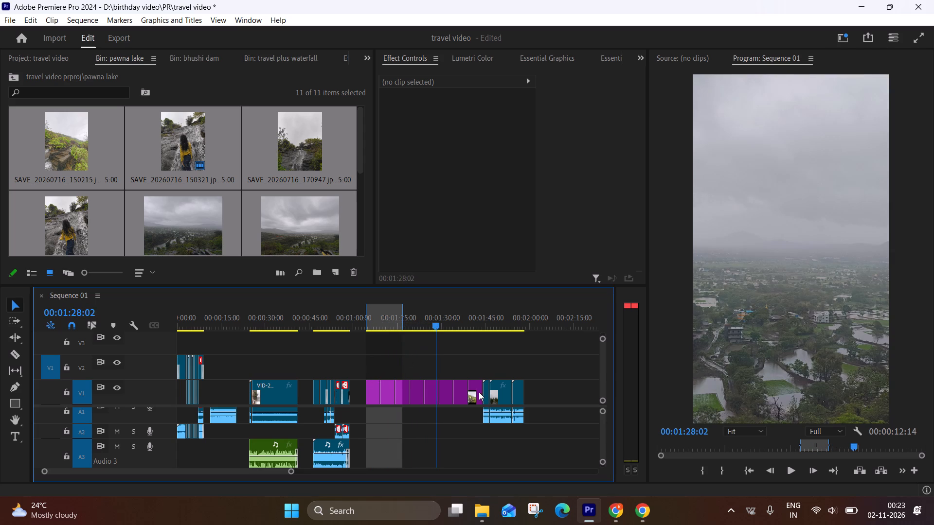
drag(479, 392, 480, 392)
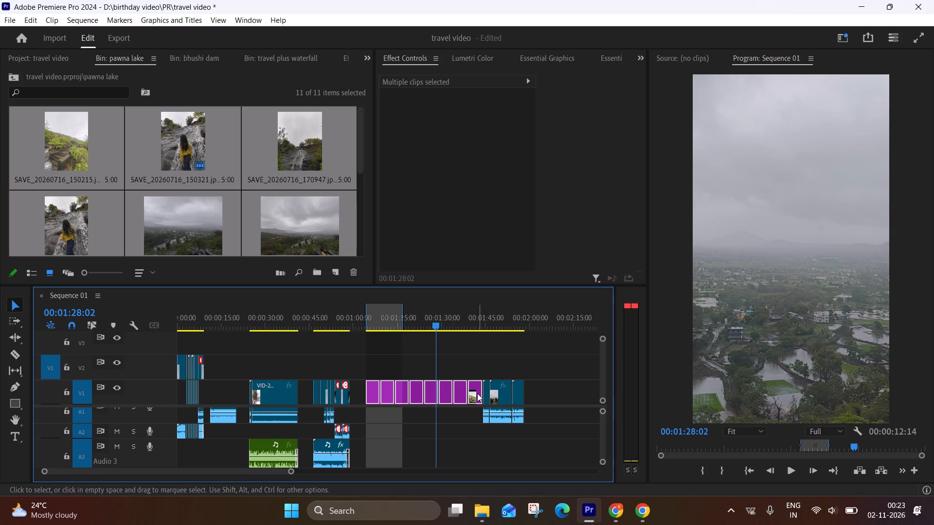
right_click(477, 396)
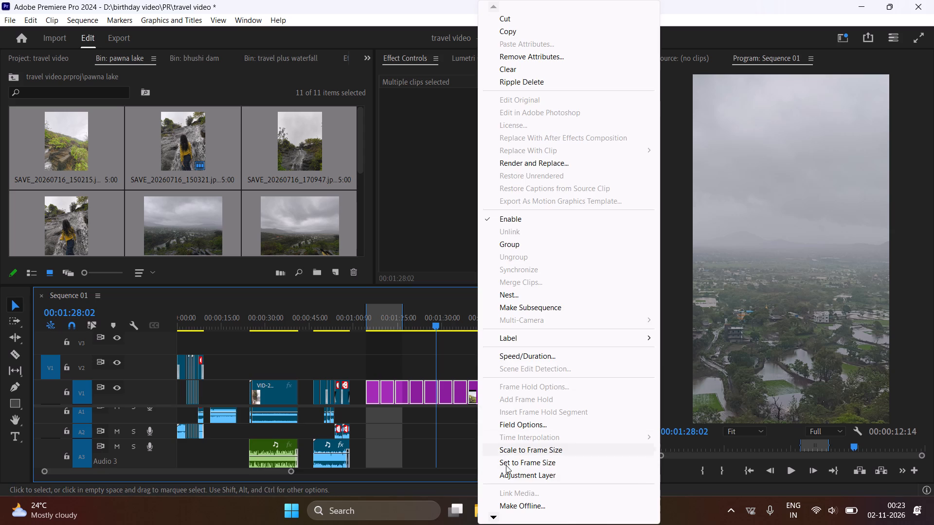
click(495, 517)
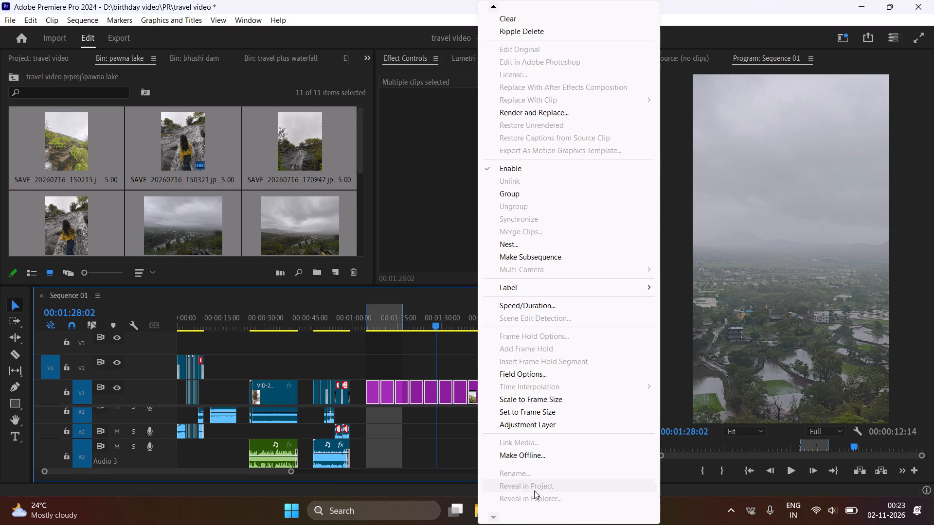
scroll(545, 482, down, 2)
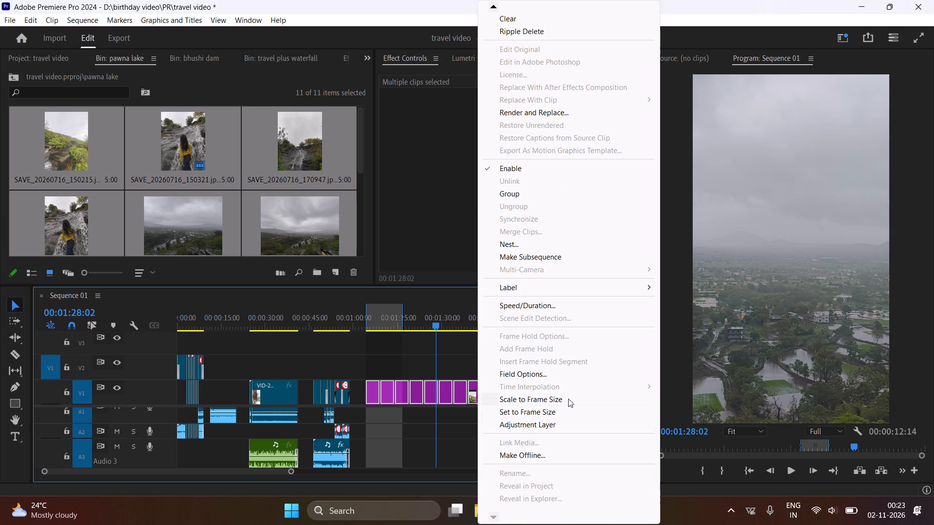
click(569, 398)
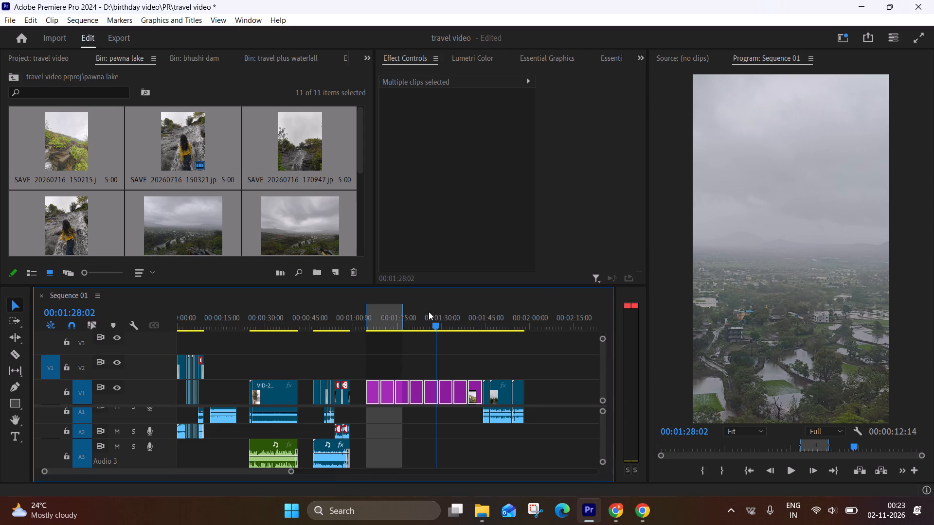
drag(421, 324, 434, 324)
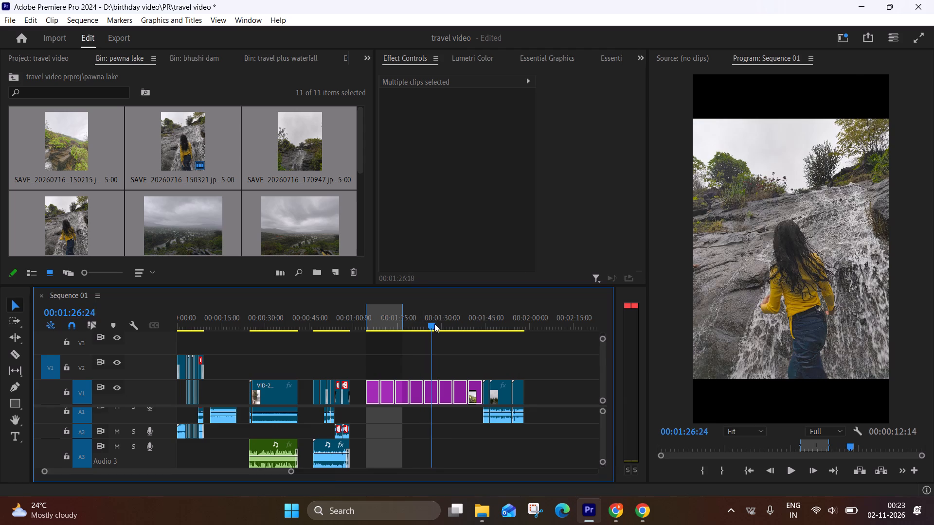
Review the remaining pawna lake photos on V1 and play the three video clips that follow, up to the sequence end.
drag(434, 324, 471, 325)
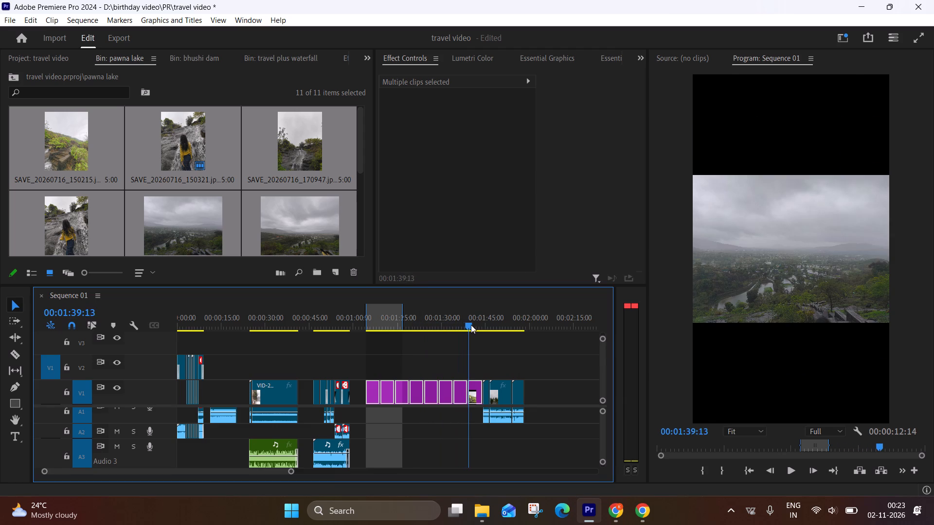
drag(471, 325, 504, 325)
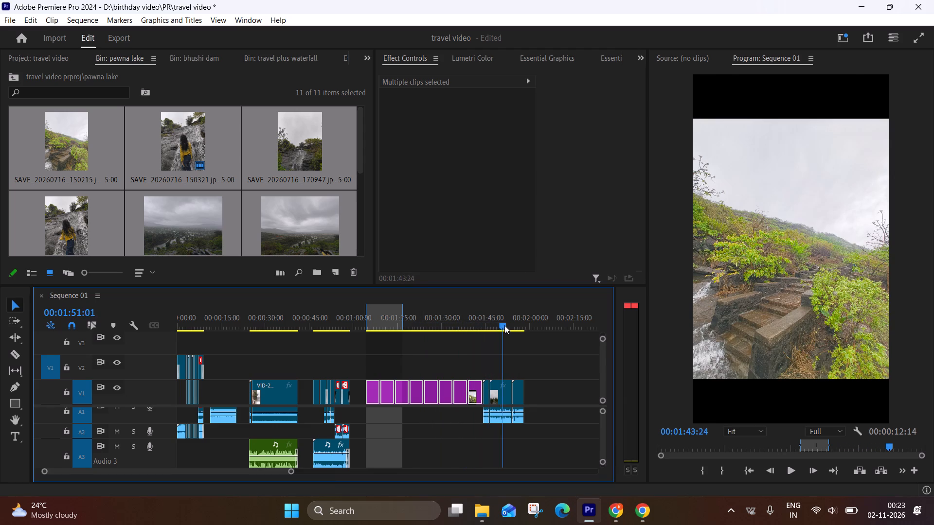
drag(504, 325, 487, 327)
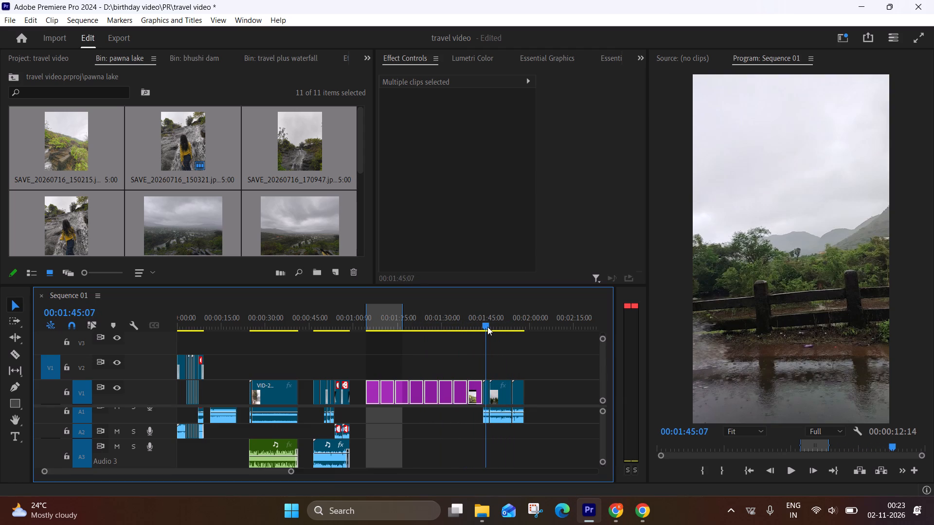
key(space)
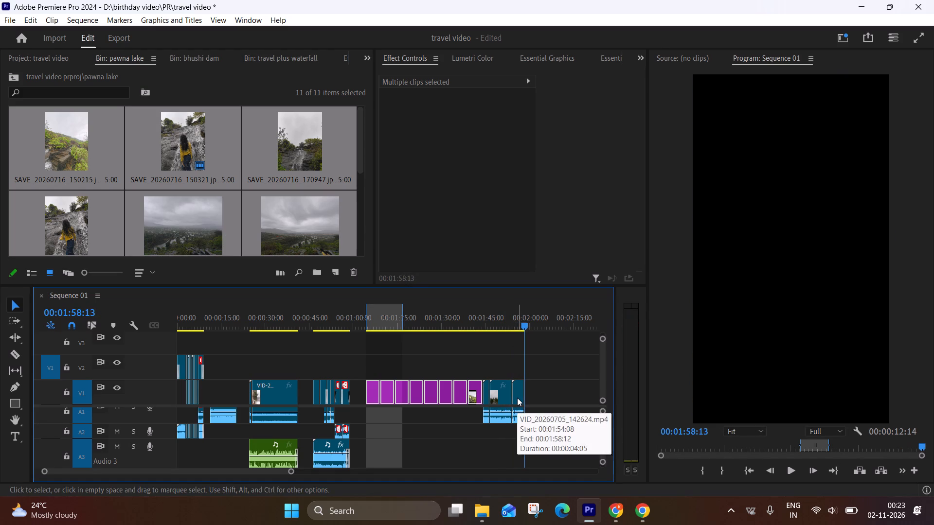
Examine the VID_20260705_134800.mp4 clip on V1 from start to end to find the part worth keeping.
click(503, 403)
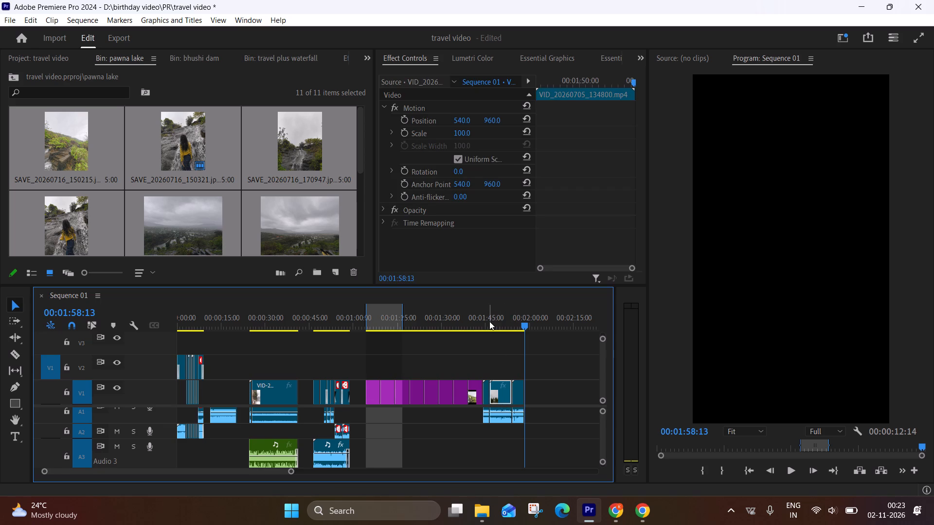
drag(489, 321, 495, 325)
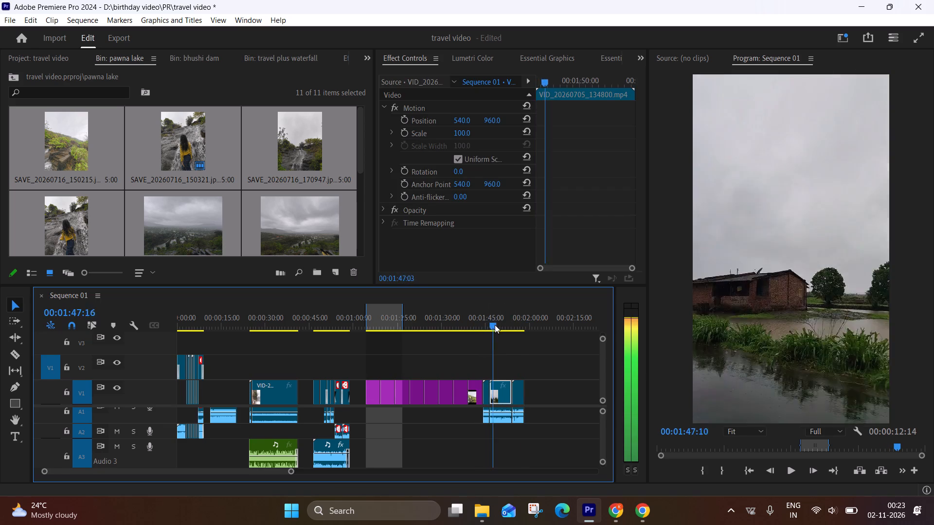
drag(495, 325, 505, 326)
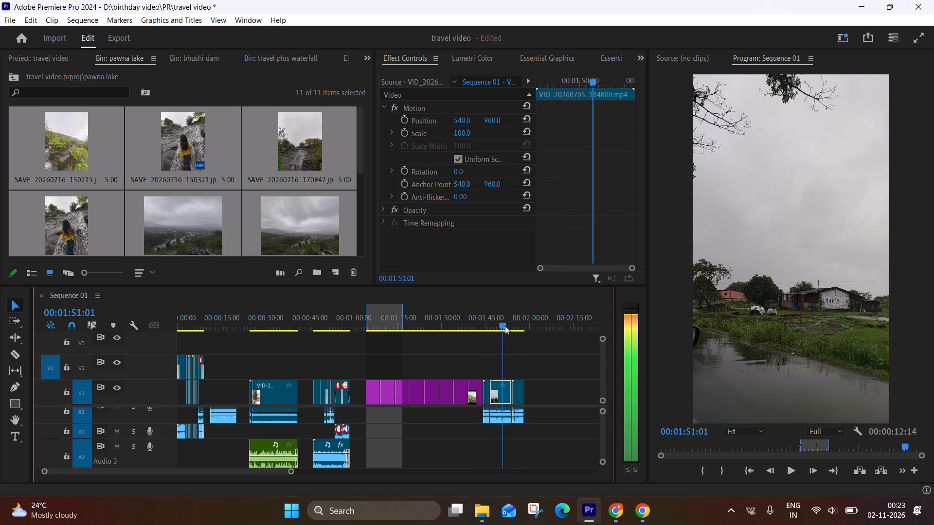
drag(505, 326, 509, 326)
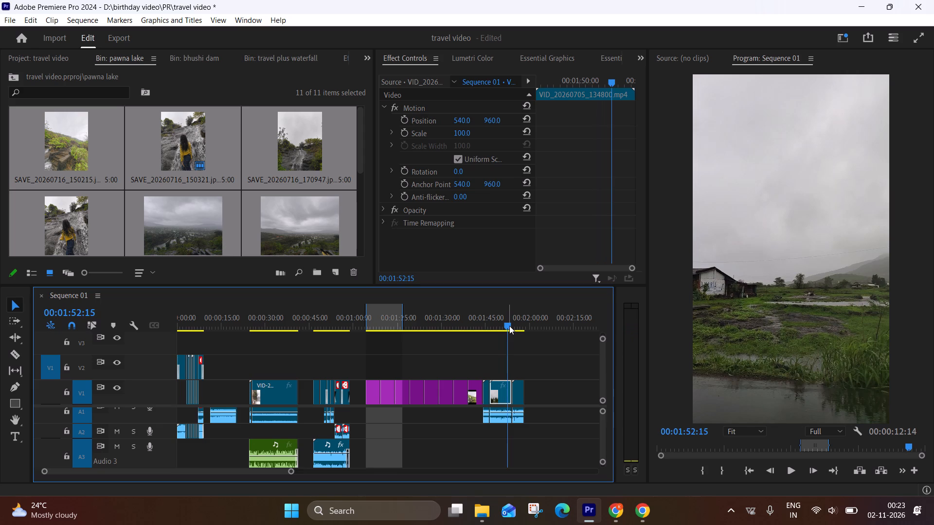
text(===)
drag(327, 352, 343, 423)
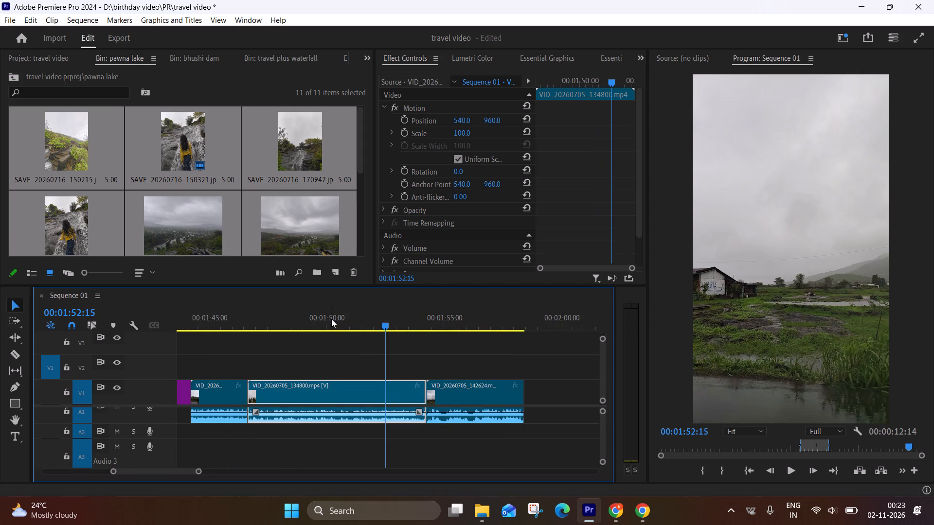
drag(331, 319, 407, 321)
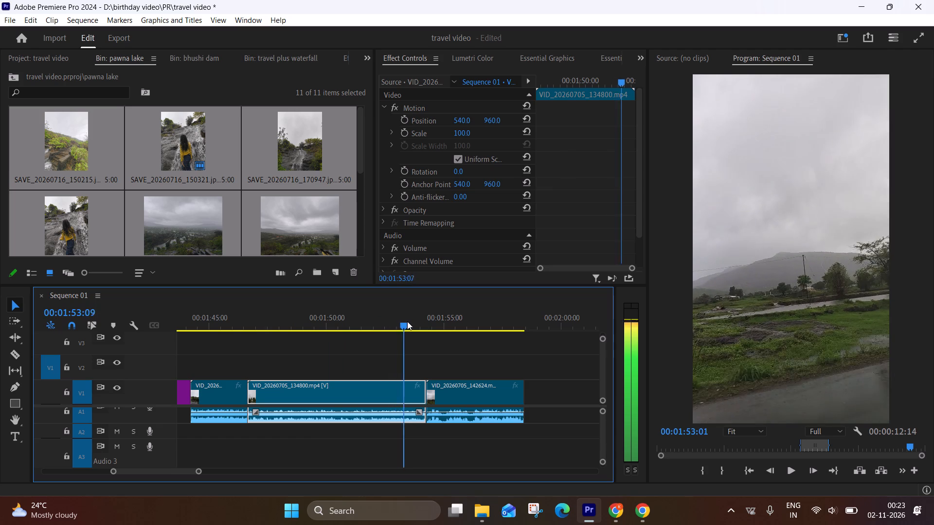
drag(407, 321, 426, 323)
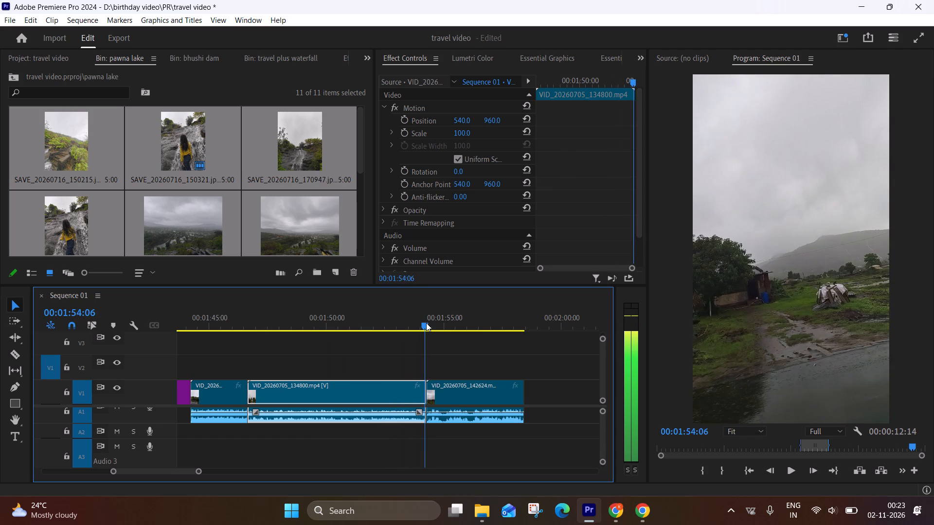
drag(426, 323, 298, 316)
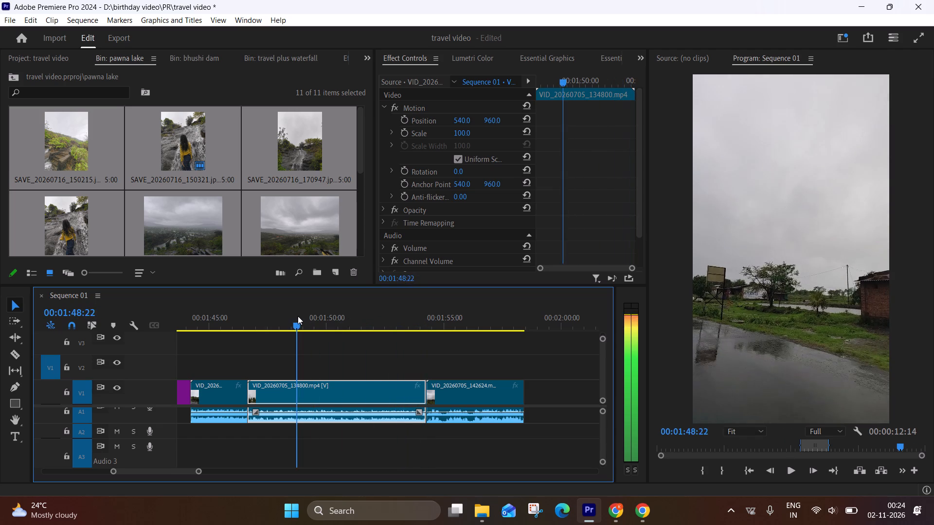
drag(298, 316, 269, 308)
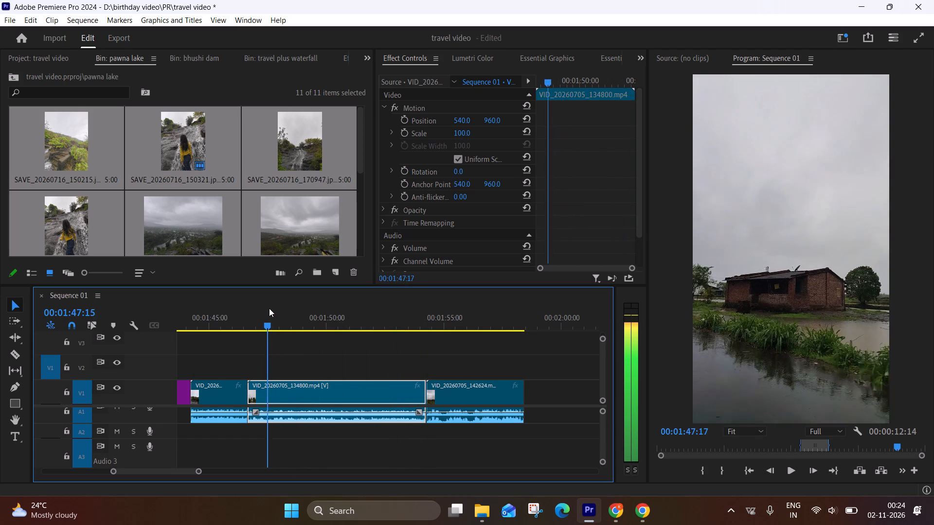
Ripple trim away the start of VID_20260705_134800.mp4 up to 1:49:22 and play back the shortened clip.
drag(269, 308, 348, 312)
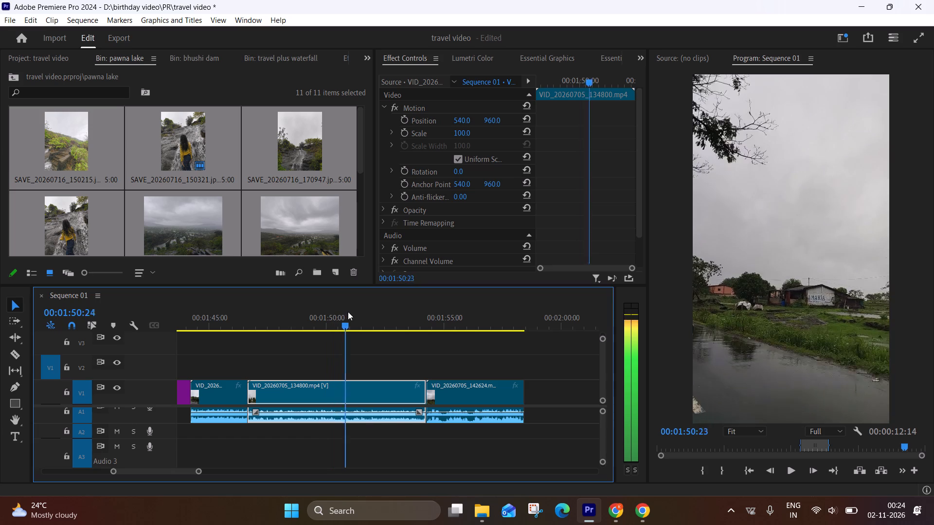
drag(348, 312, 395, 312)
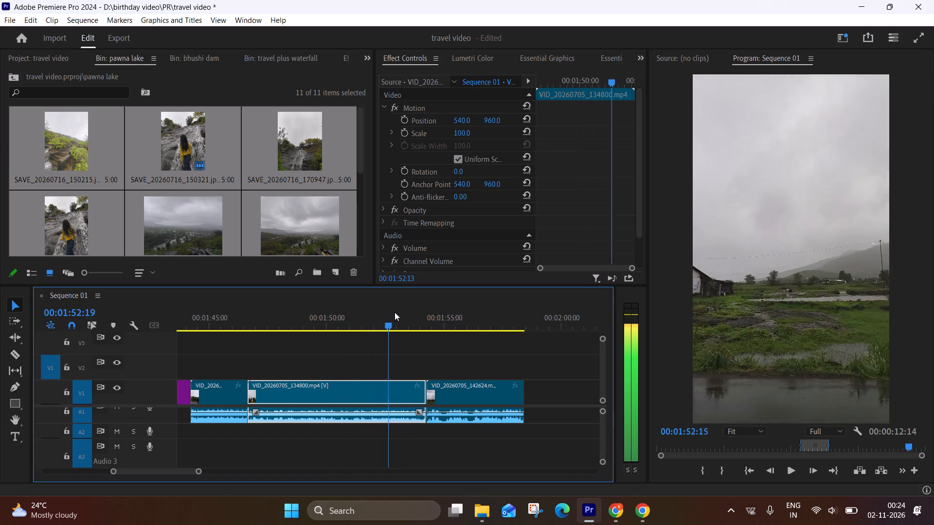
drag(395, 312, 370, 317)
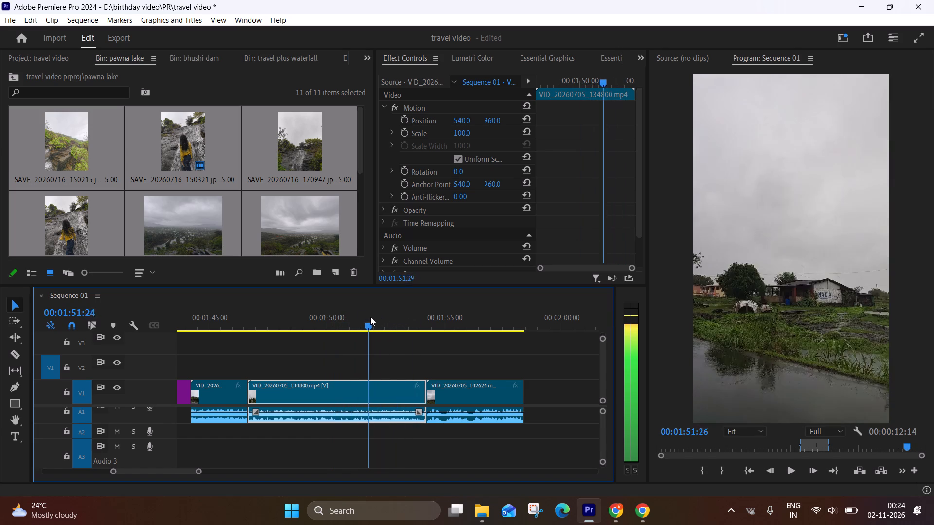
drag(370, 317, 402, 318)
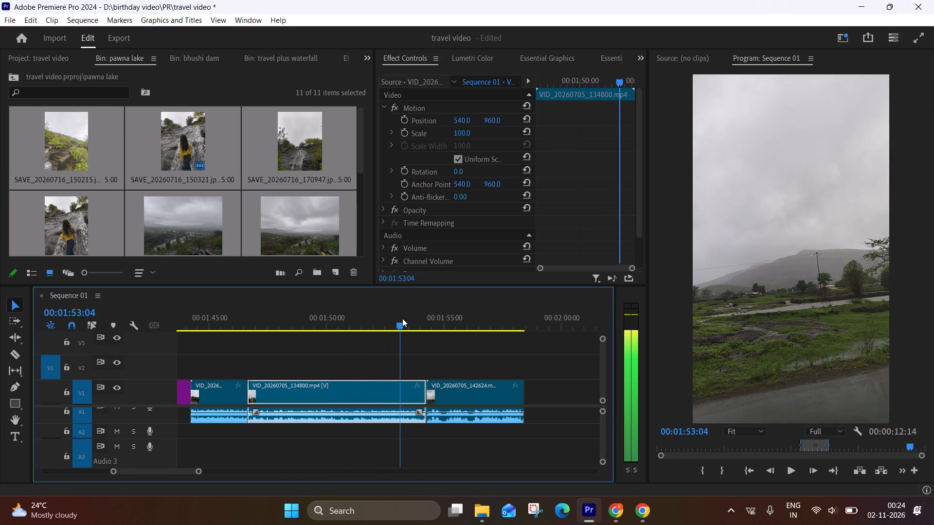
drag(402, 318, 307, 315)
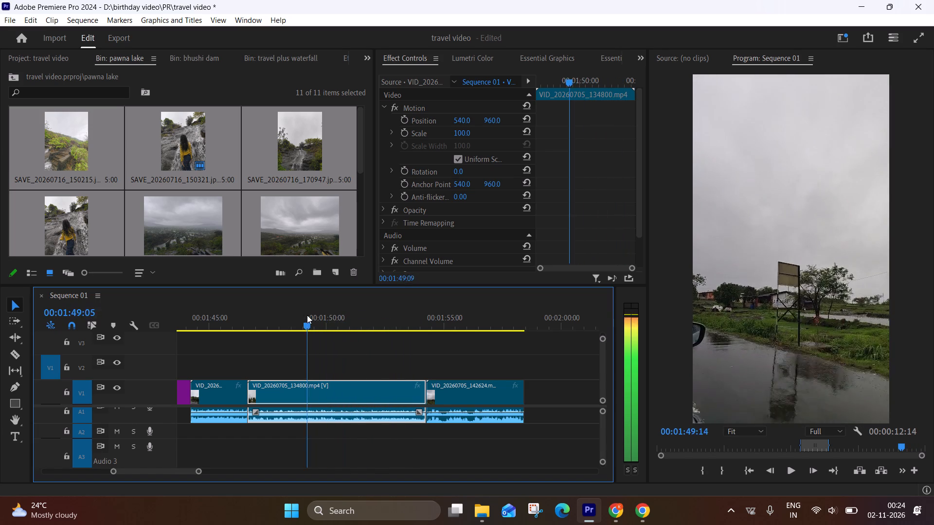
drag(307, 315, 329, 312)
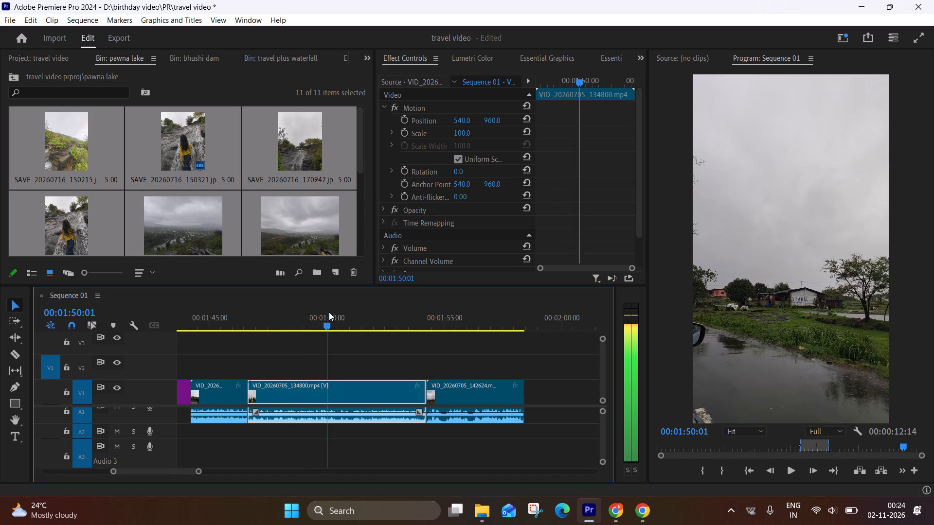
drag(329, 312, 322, 311)
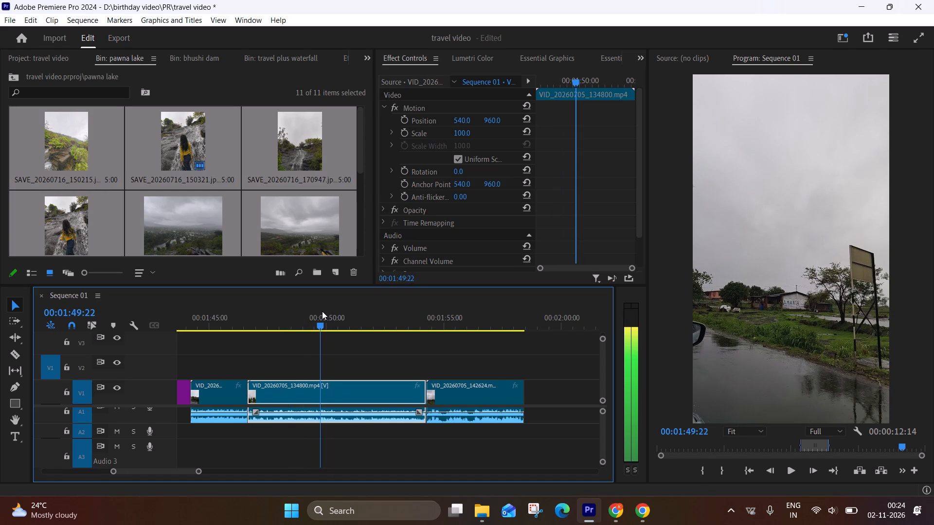
drag(322, 311, 322, 311)
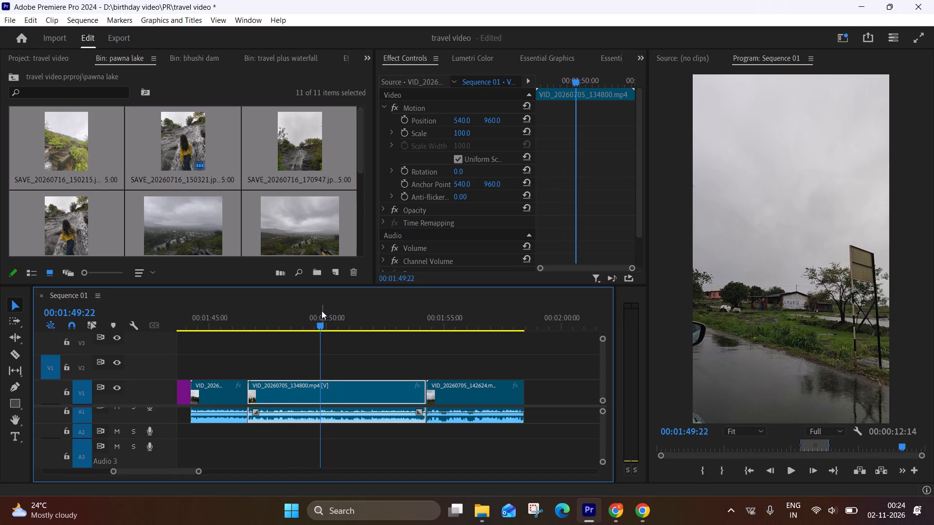
key(q)
key(space)
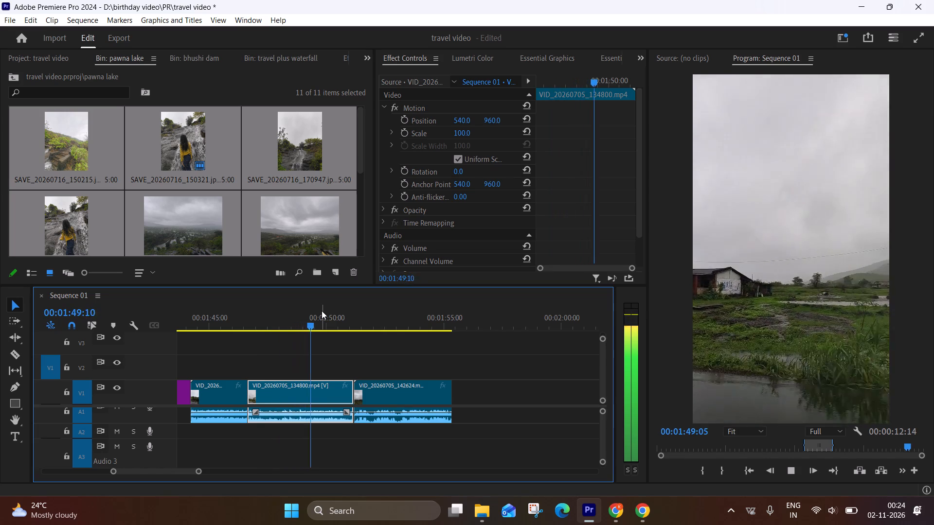
key(space)
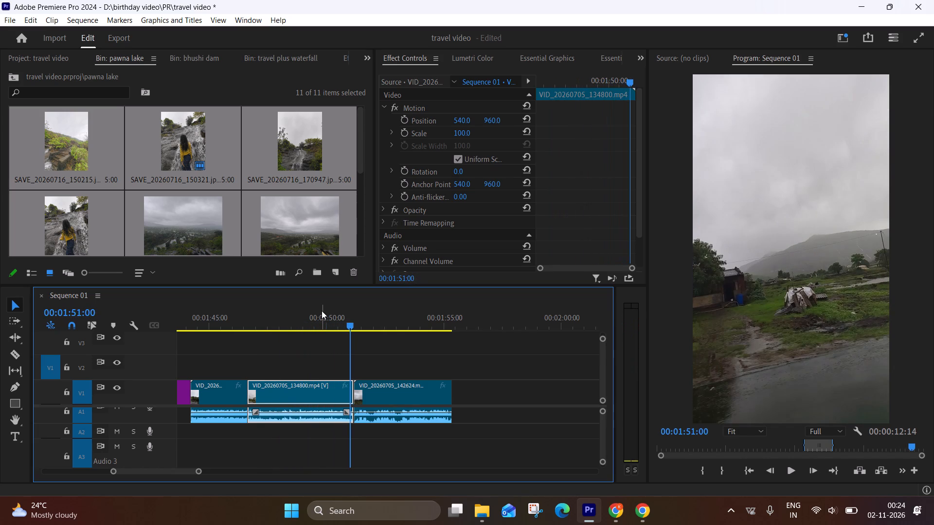
Ripple trim away the end of VID_20260705_134800.mp4 from 1:50:19 onward.
drag(338, 314, 334, 314)
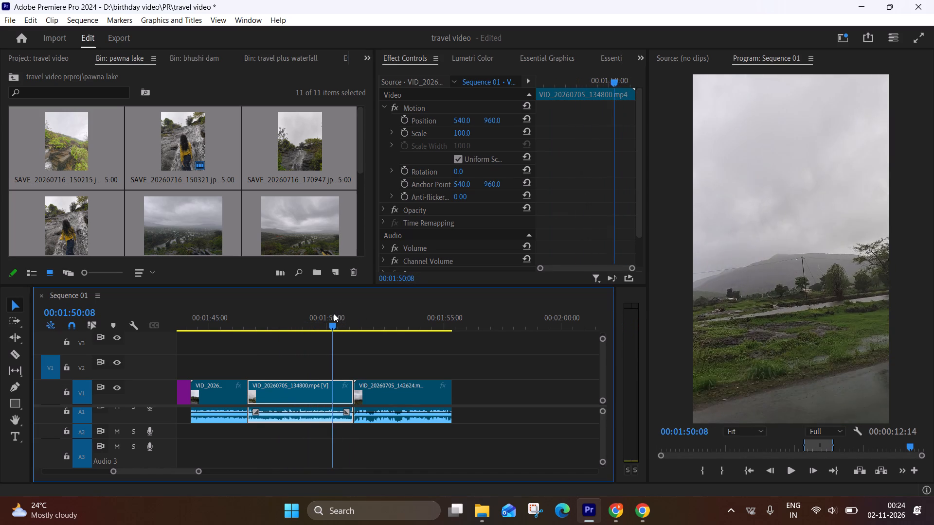
drag(334, 314, 342, 315)
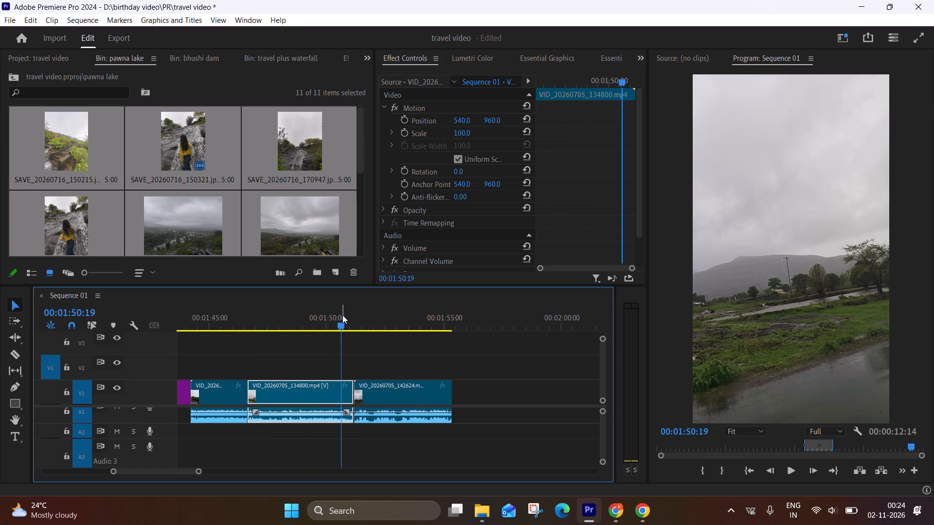
text(w)
Play into VID_20260705_142624.mp4 and ripple trim away its opening up to about 1:51.
key(space)
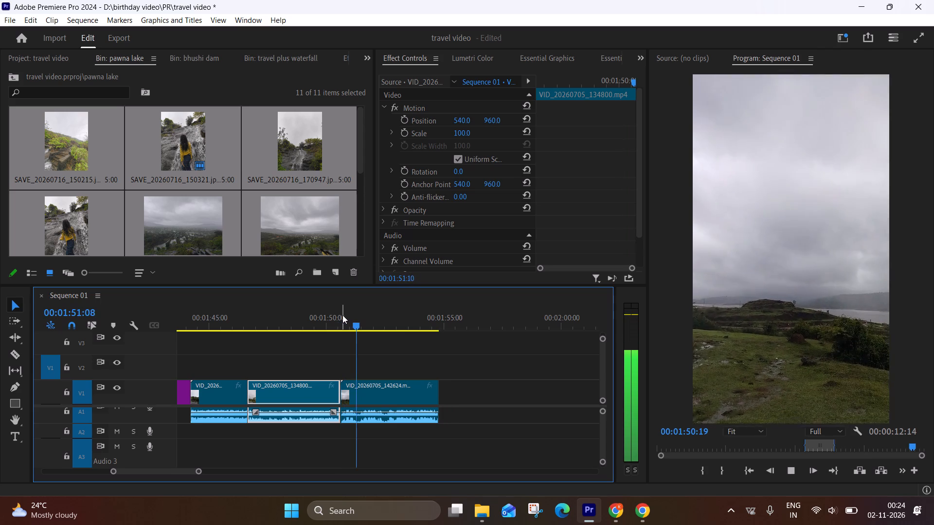
key(space)
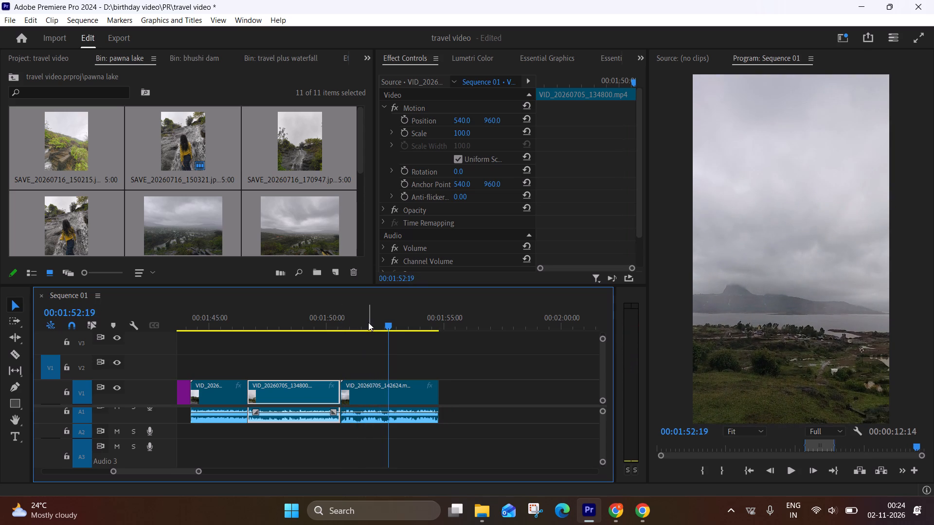
drag(367, 322, 352, 322)
key(q)
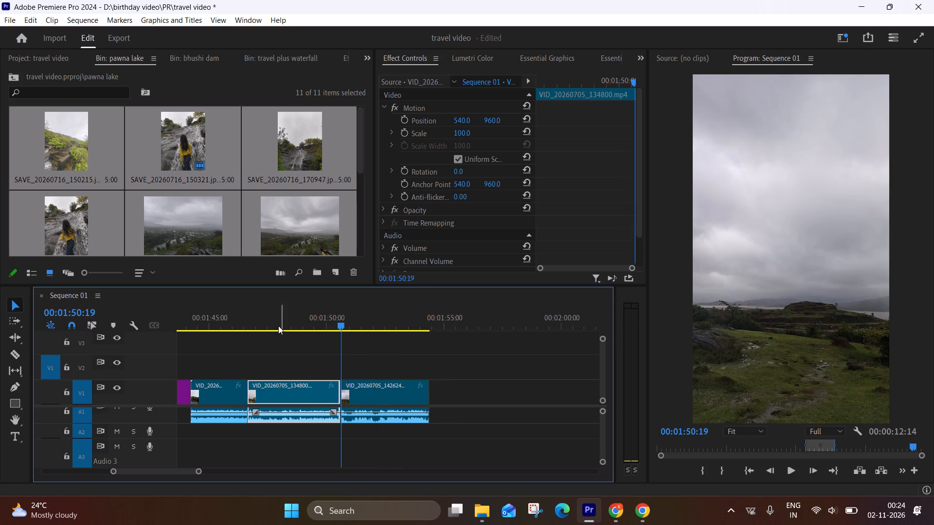
Preview VID_20260705_134548.mp4, delete it with its A1 audio, and close the gap after the last photo.
drag(278, 326, 257, 342)
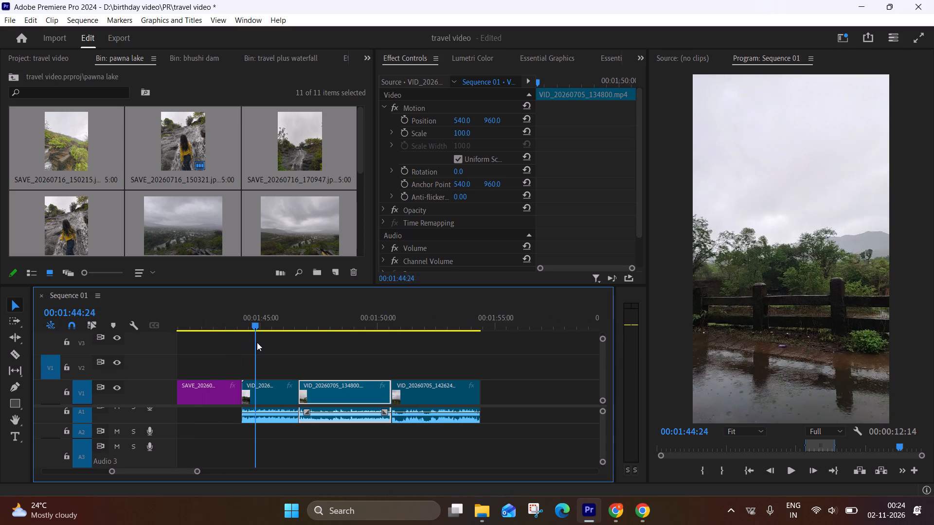
drag(257, 342, 281, 343)
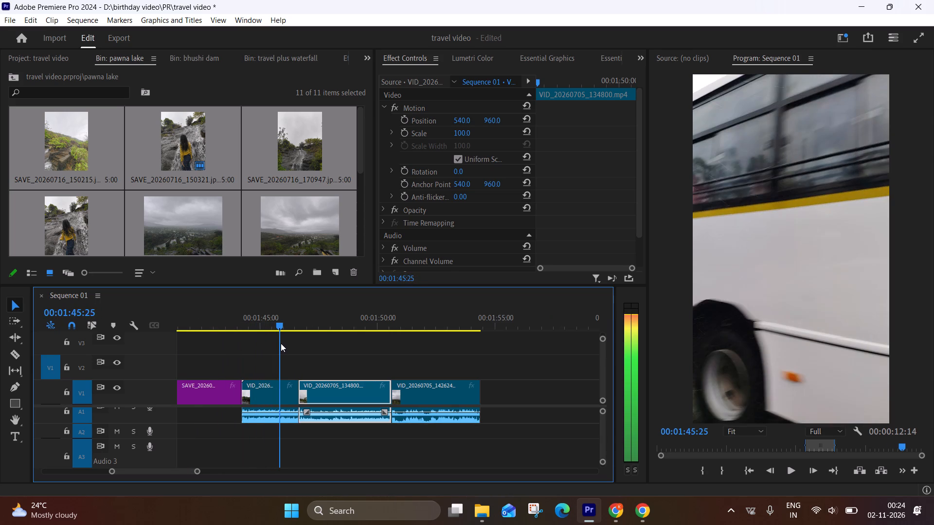
drag(281, 343, 296, 345)
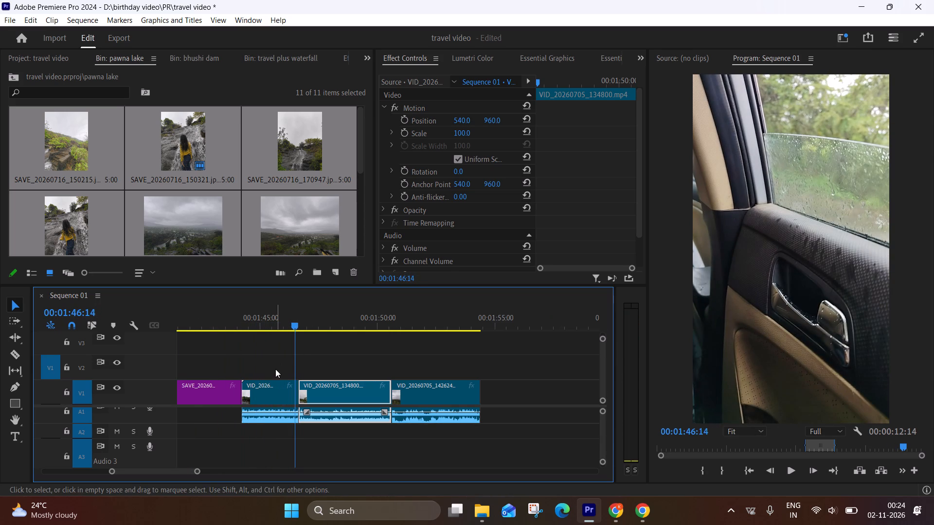
drag(275, 369, 275, 427)
key(BackSpace)
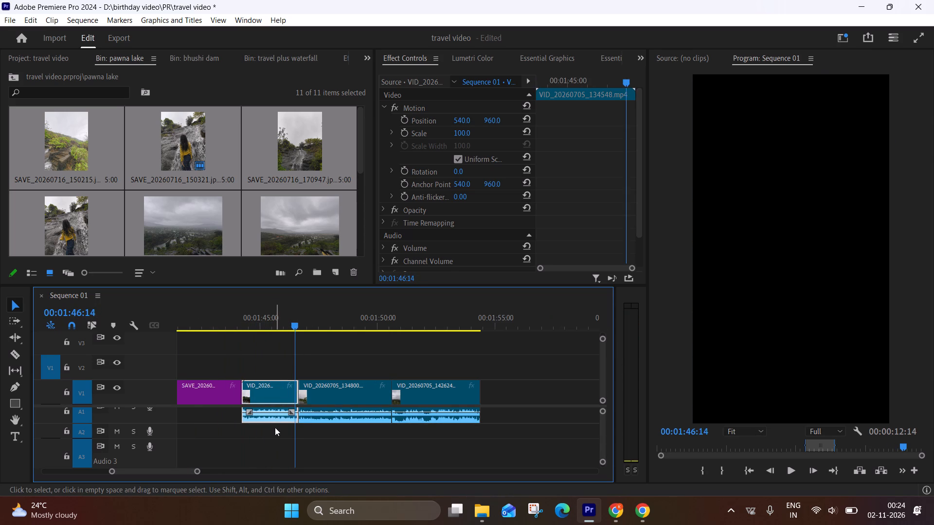
click(265, 384)
key(BackSpace)
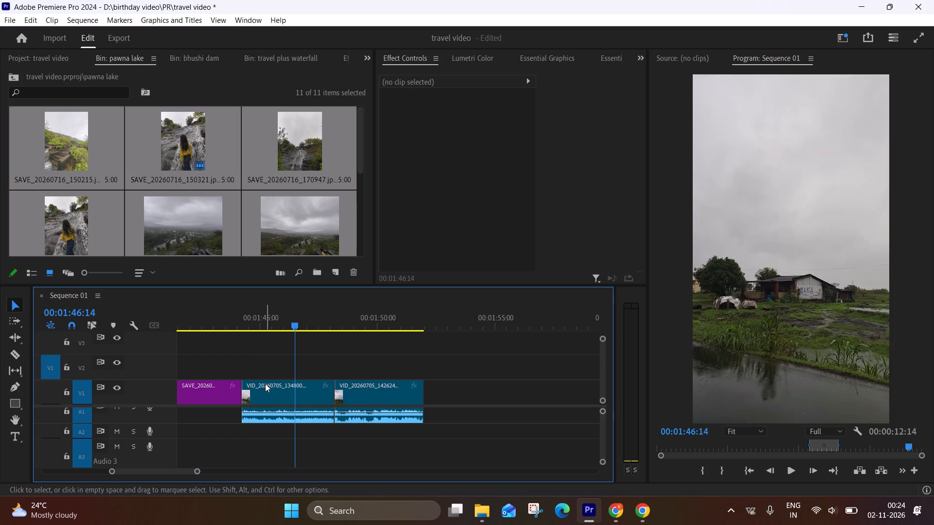
Review the order of the pawna lake photos and video clips on V1, from the first photo onward.
drag(234, 321, 190, 320)
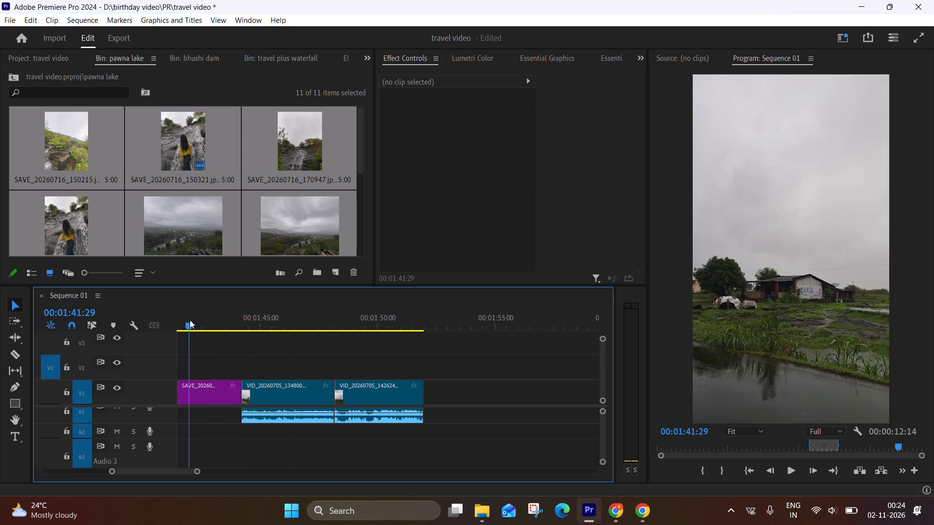
drag(190, 320, 260, 328)
text(--)
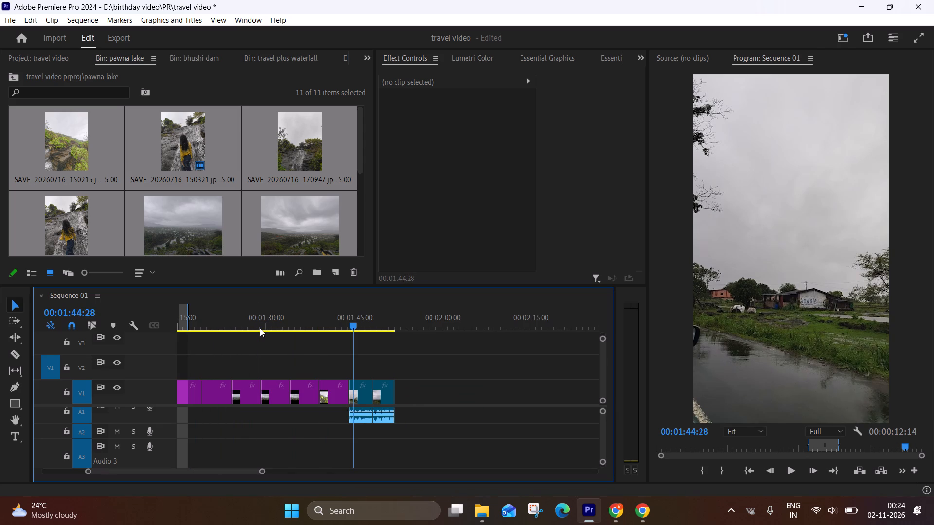
scroll(260, 328, right, 1)
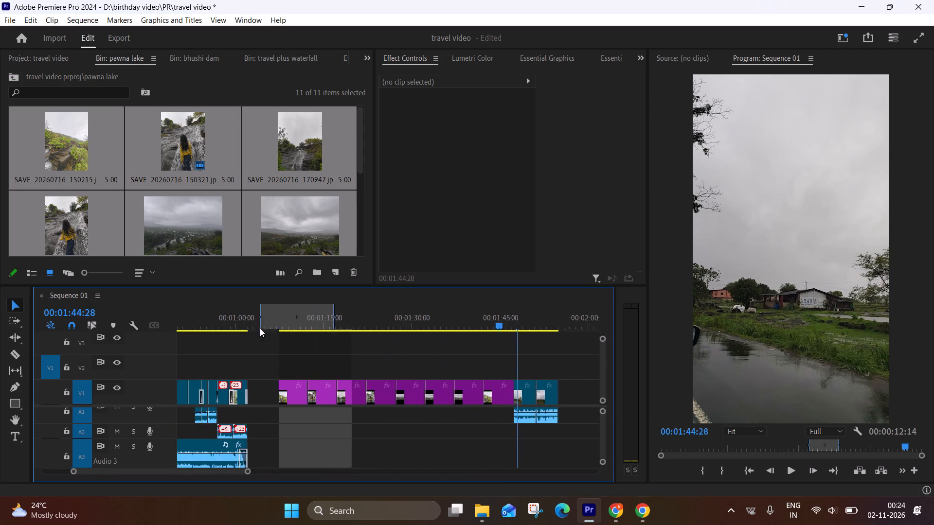
scroll(260, 328, right, 2)
drag(205, 324, 196, 324)
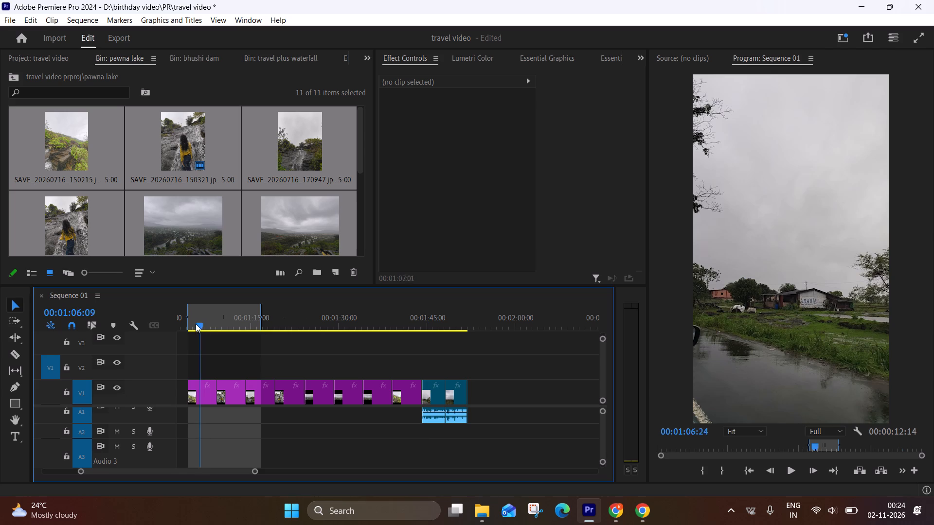
drag(196, 324, 227, 328)
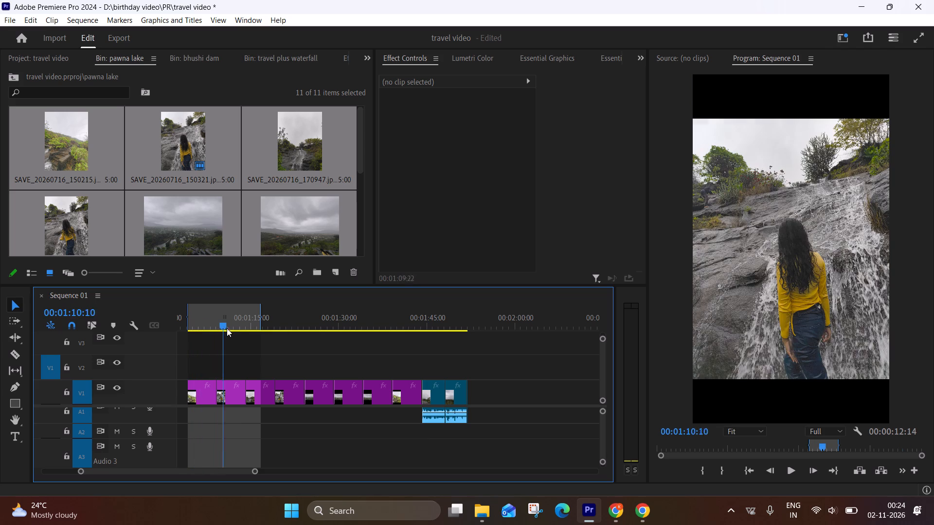
drag(227, 328, 286, 330)
Move photo SAVE_20260716_150321 on V1 past the last video clip, leaving room for two photos before it.
click(230, 403)
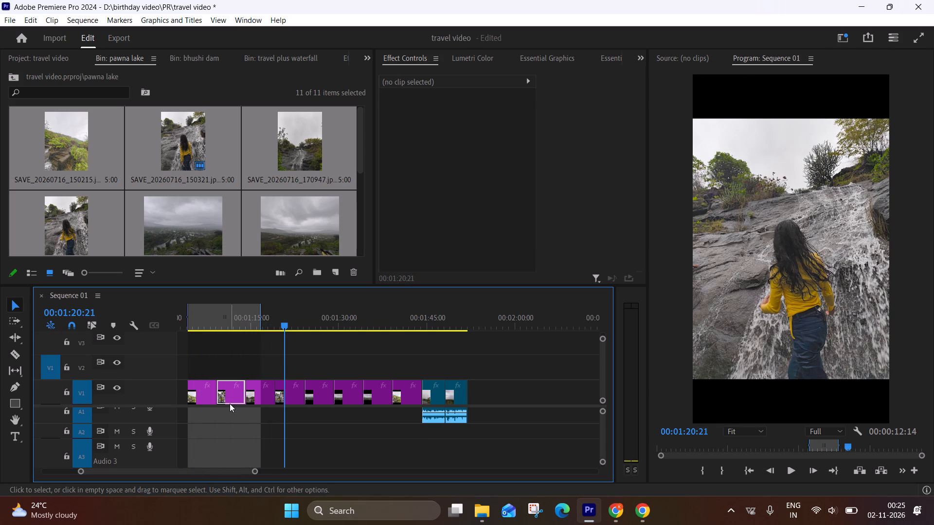
drag(232, 397, 498, 370)
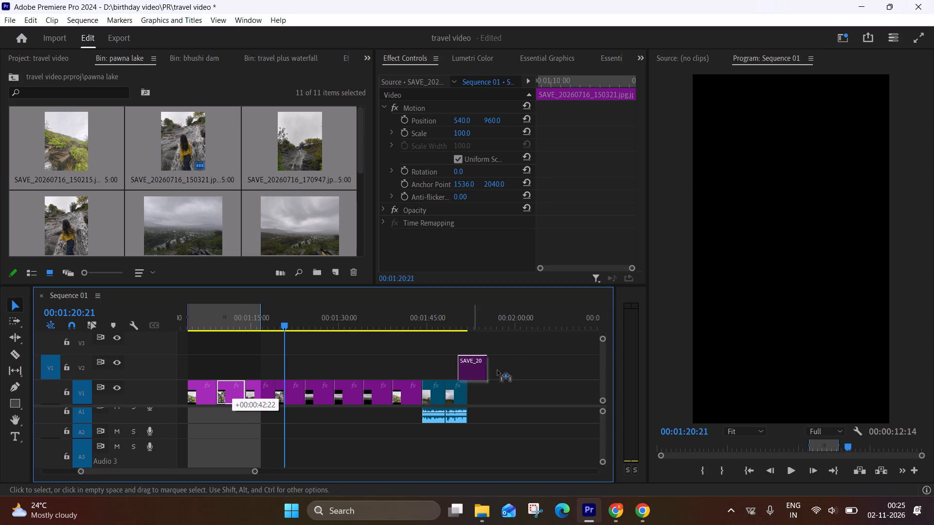
drag(498, 370, 485, 391)
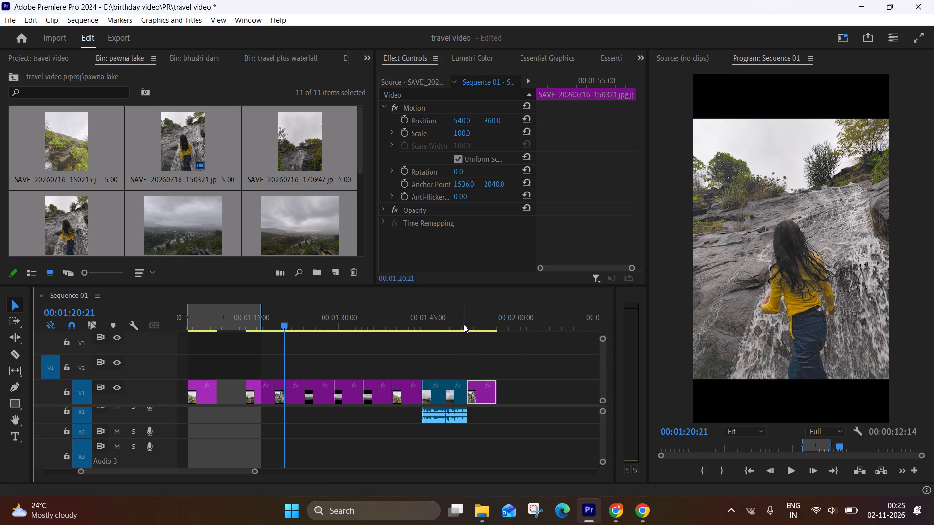
drag(464, 324, 470, 328)
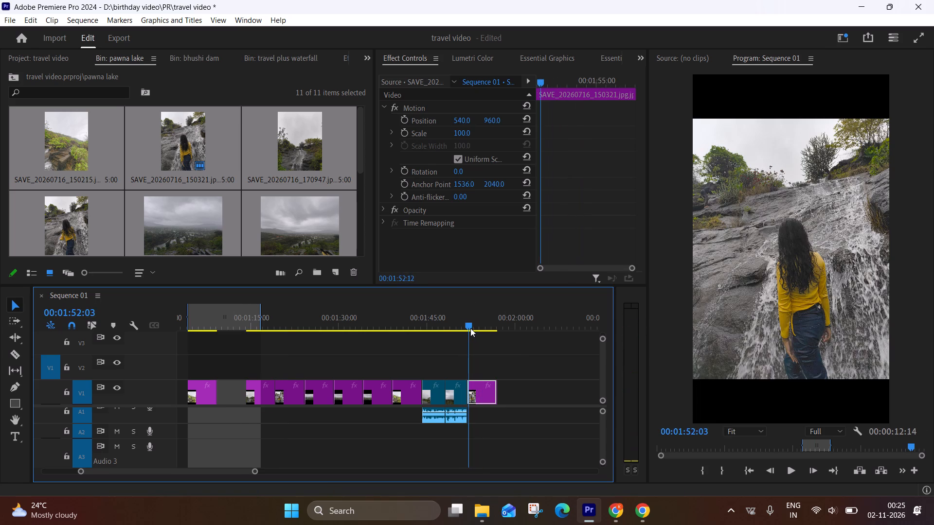
drag(470, 328, 466, 329)
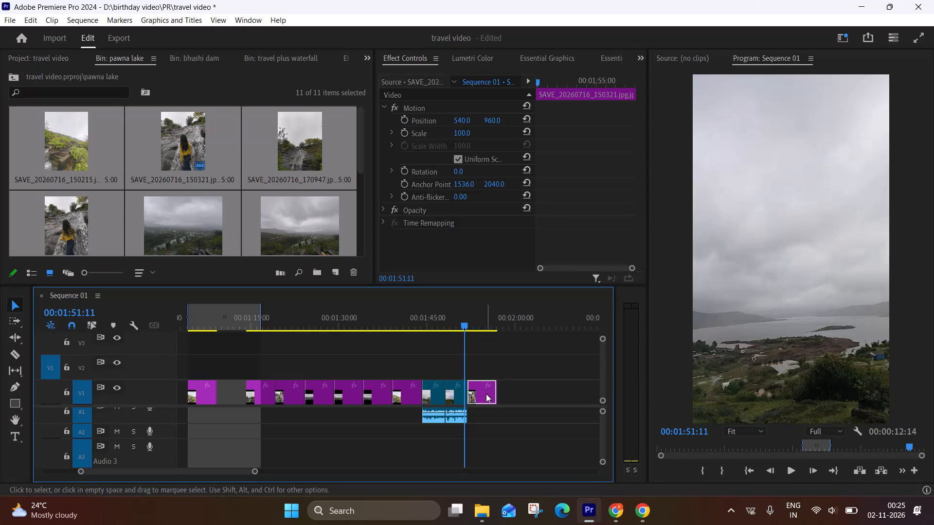
drag(486, 394, 545, 392)
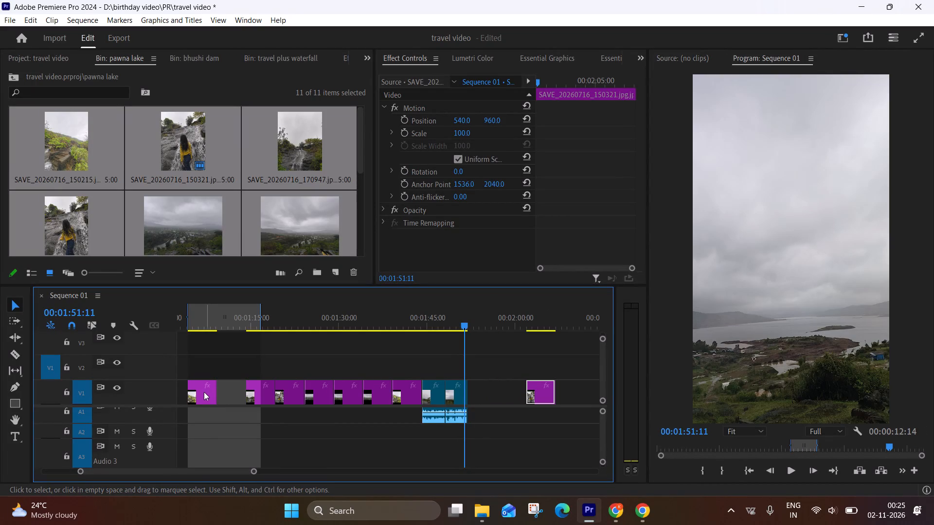
Move photo SAVE_20260716_150215 on V1 to directly after the last video clip, VID_20260705_142624.mp4.
drag(204, 400, 487, 390)
Compare the remaining photos and move SAVE_20260716_171030 on V1 into the gap between SAVE_20260716_150215 and SAVE_20260716_150321.
drag(248, 327, 262, 329)
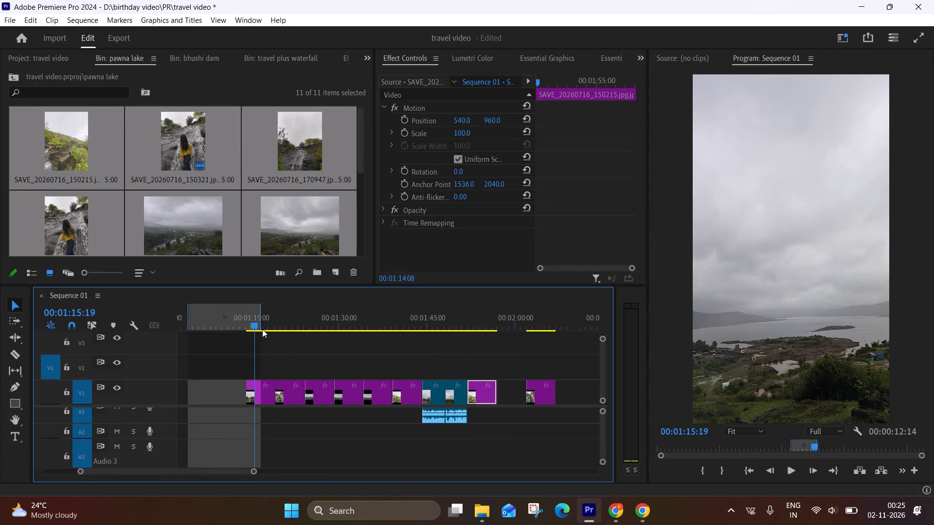
drag(262, 329, 483, 337)
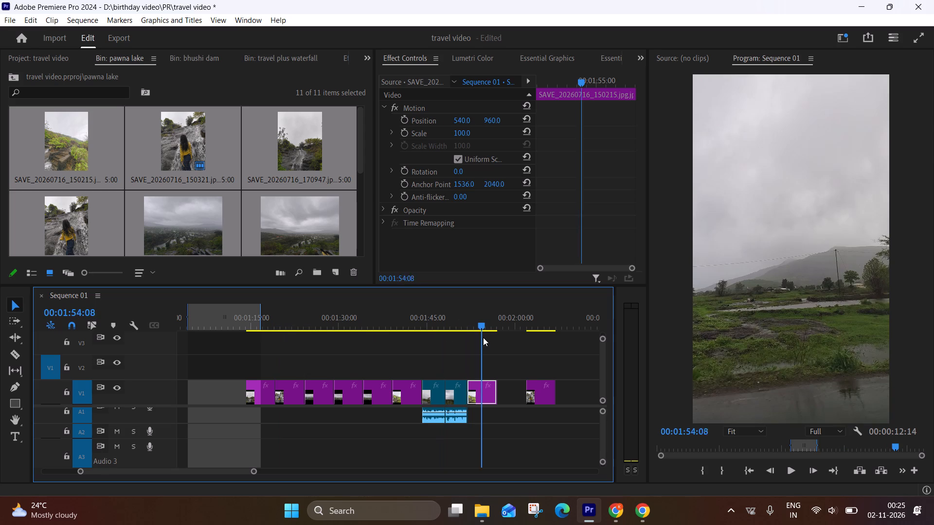
drag(483, 337, 283, 362)
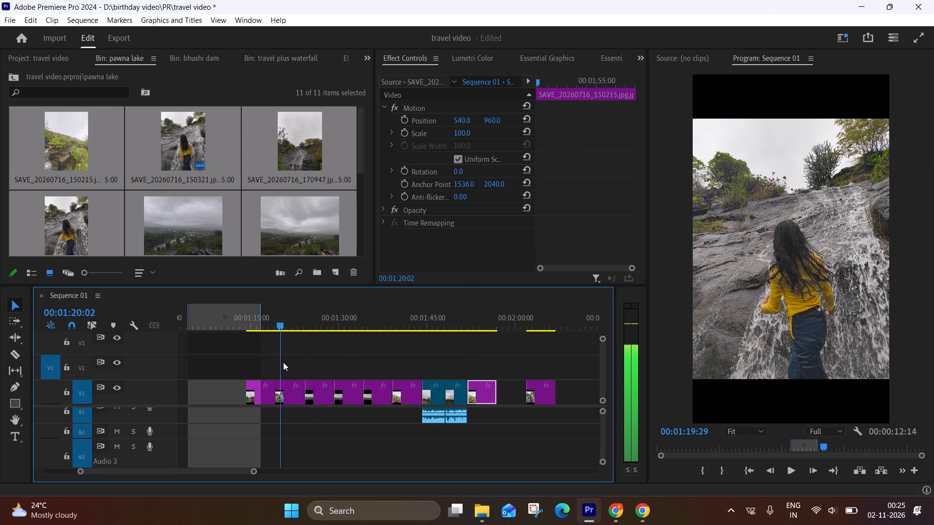
drag(283, 362, 275, 366)
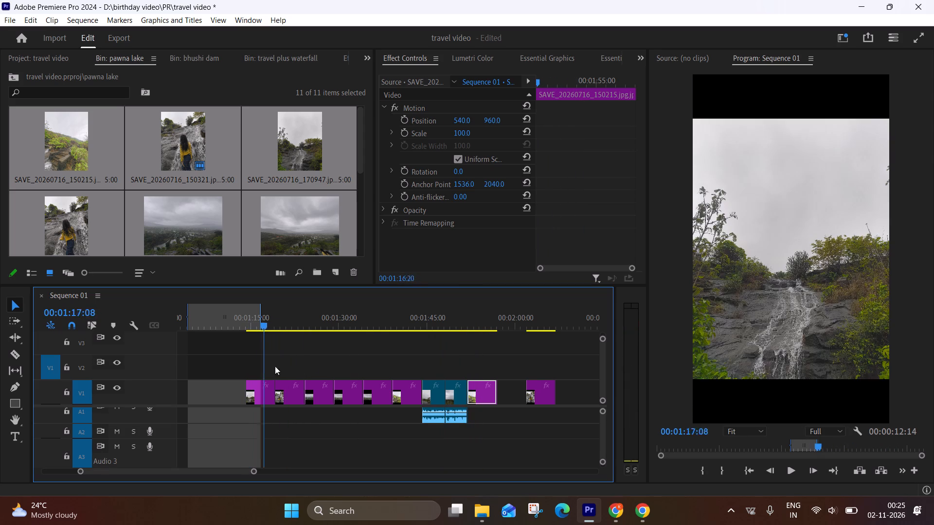
drag(275, 366, 328, 374)
drag(323, 400, 507, 387)
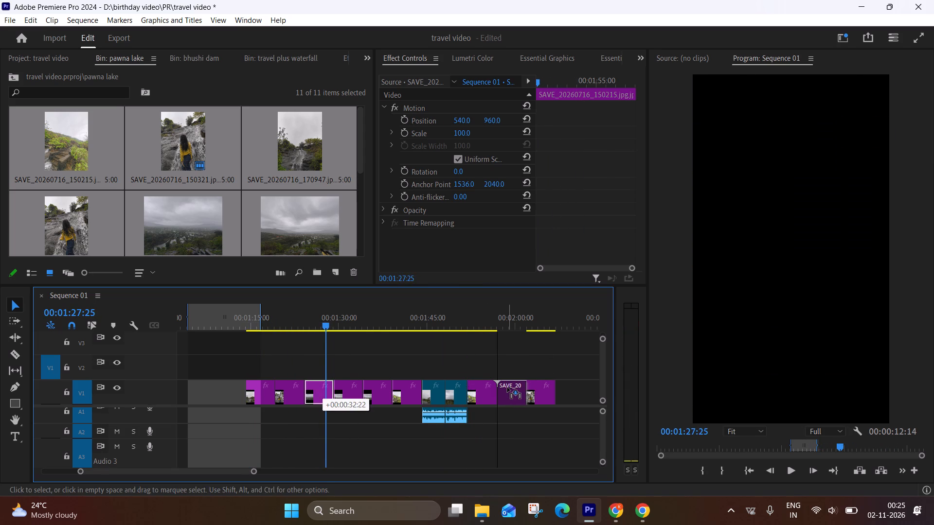
drag(507, 387, 509, 386)
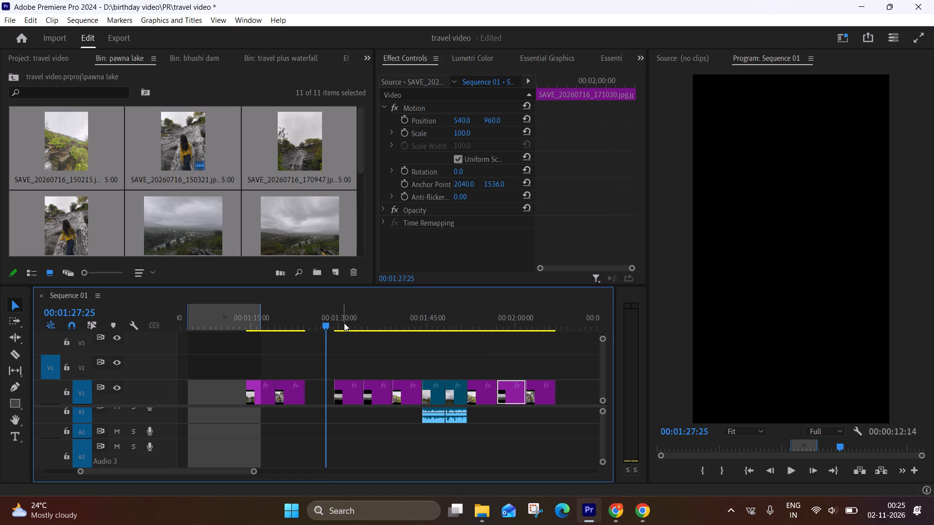
Check the two photos just before VID_20260705_134800.mp4 on V1, delete both and close the gap they leave.
drag(344, 323, 516, 335)
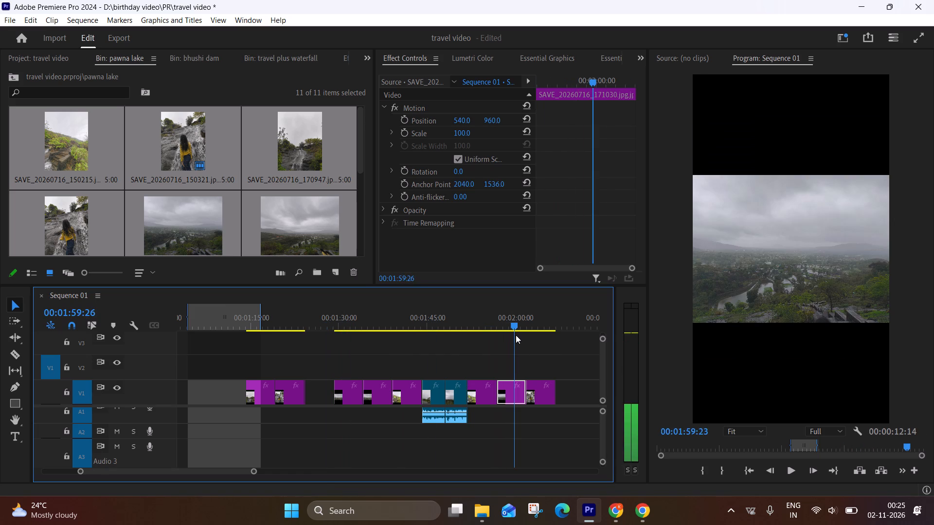
drag(516, 335, 391, 348)
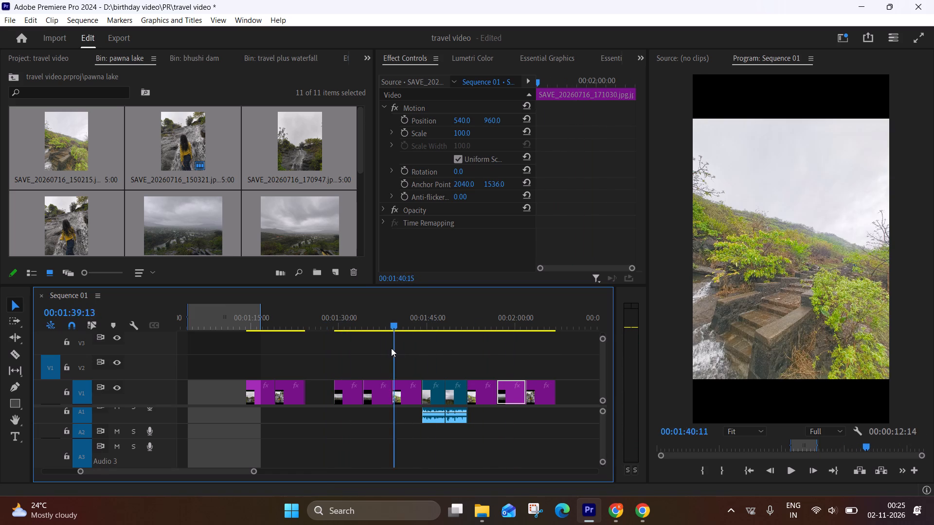
drag(391, 348, 505, 345)
drag(374, 372, 398, 400)
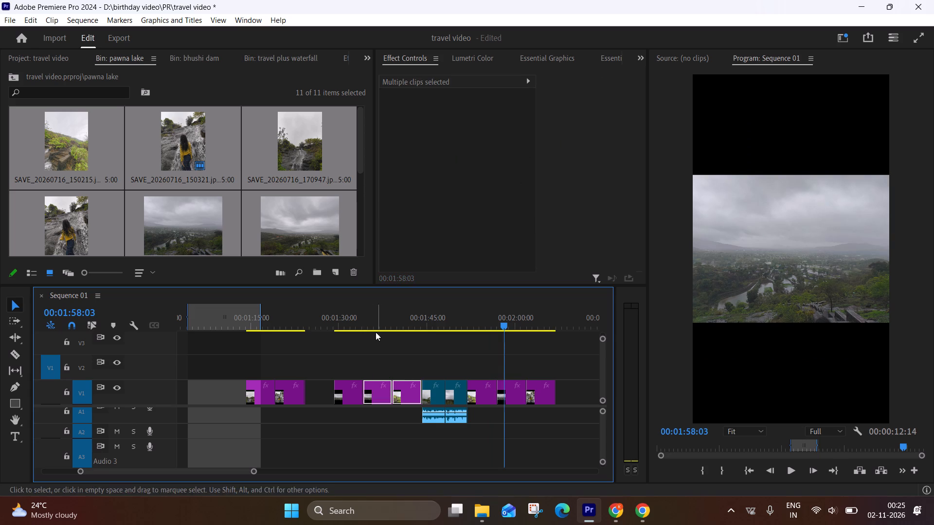
drag(371, 328, 408, 332)
key(BackSpace)
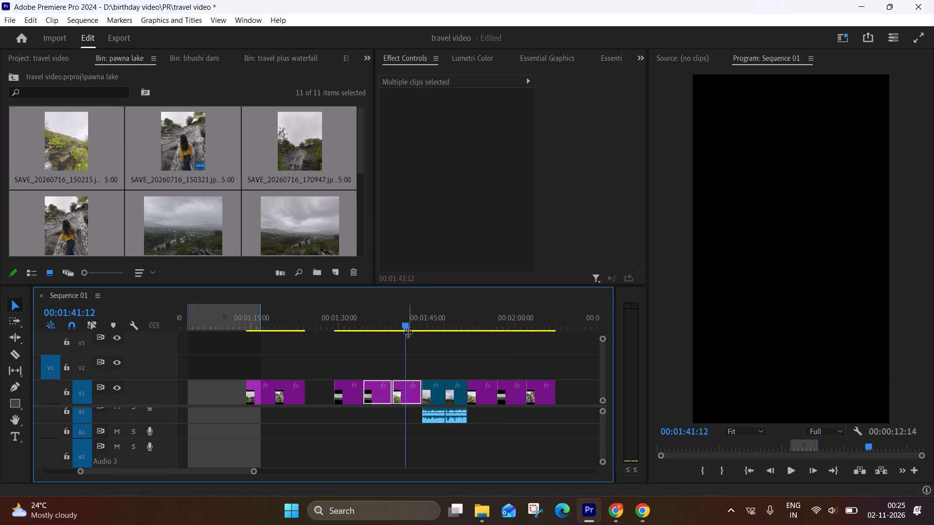
drag(389, 404, 381, 389)
click(381, 389)
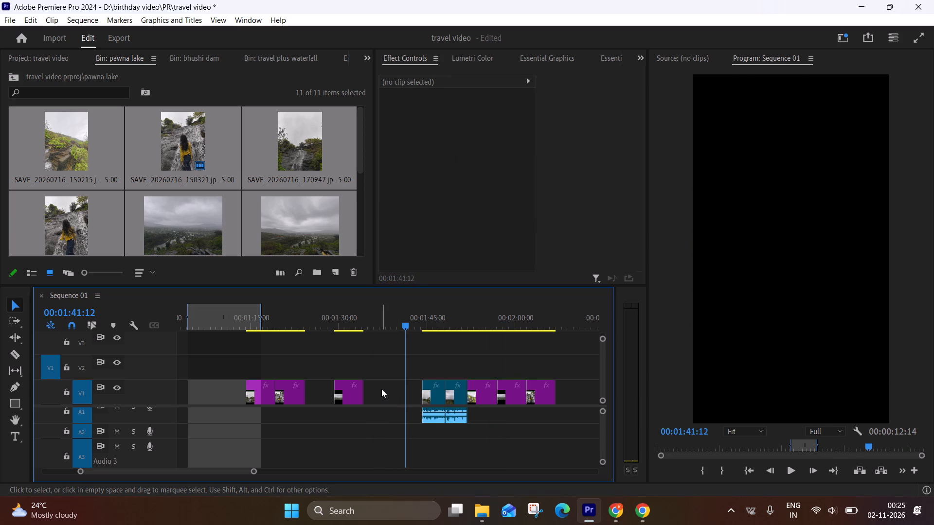
key(BackSpace)
Review the rearranged photos and move SAVE_20260716_171002 on V1 to directly after SAVE_20260716_150321.
drag(345, 321, 342, 321)
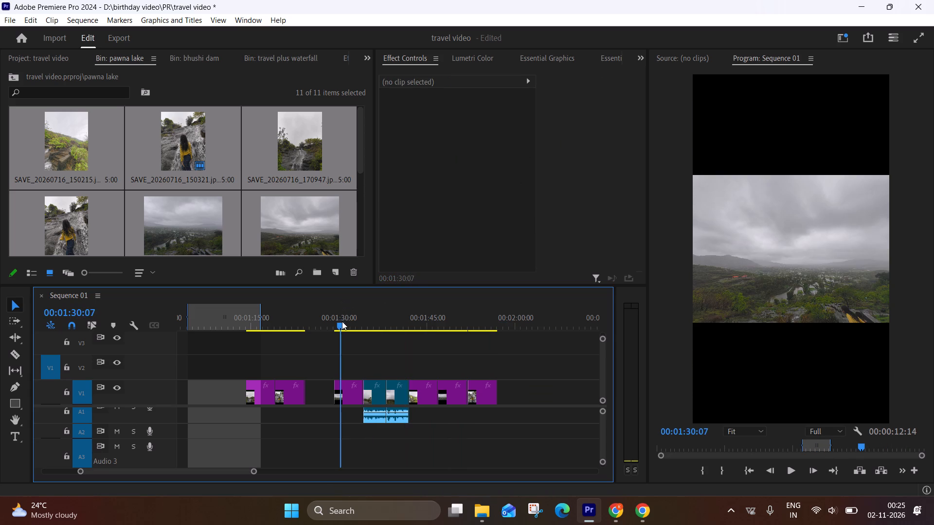
drag(342, 321, 438, 323)
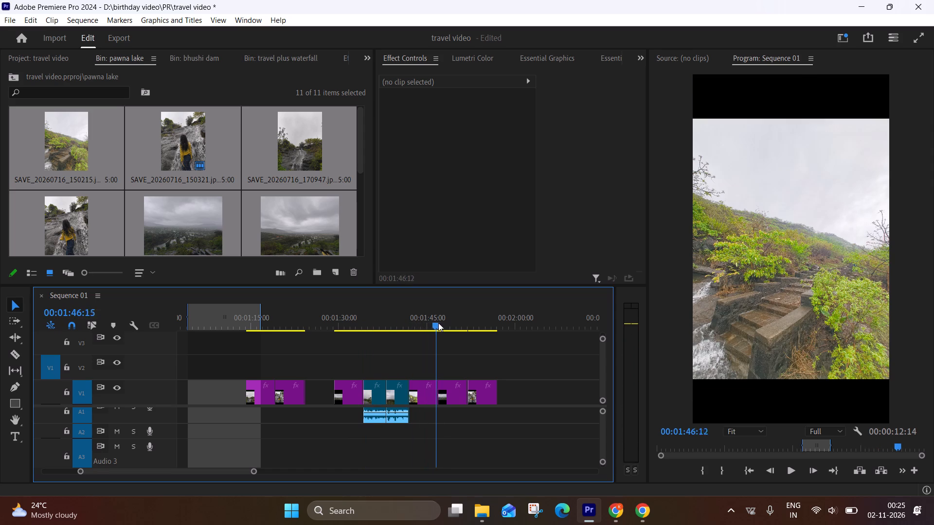
drag(438, 323, 469, 323)
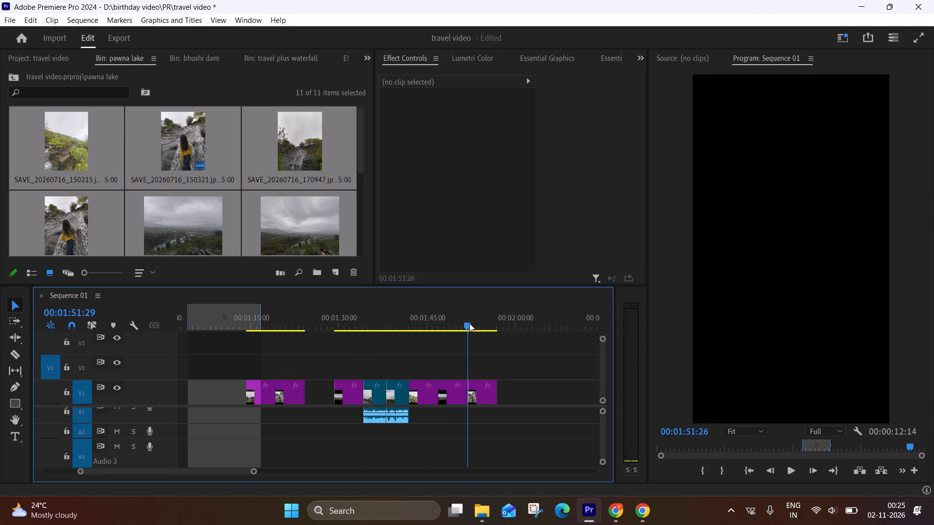
drag(469, 323, 267, 355)
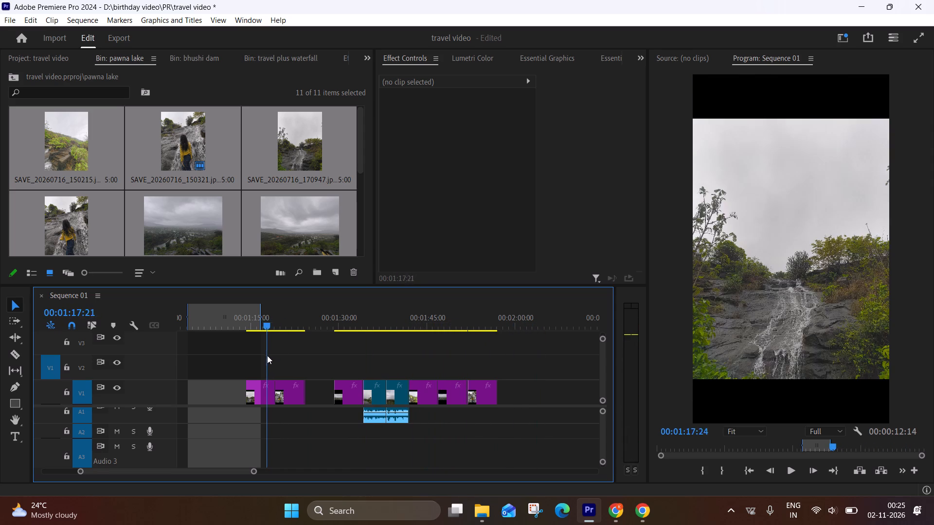
drag(267, 355, 302, 372)
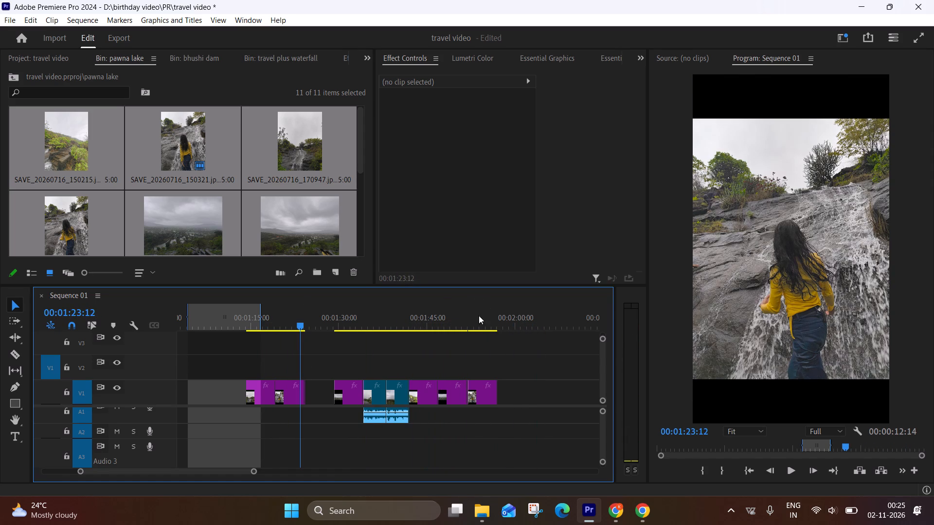
drag(477, 324, 490, 326)
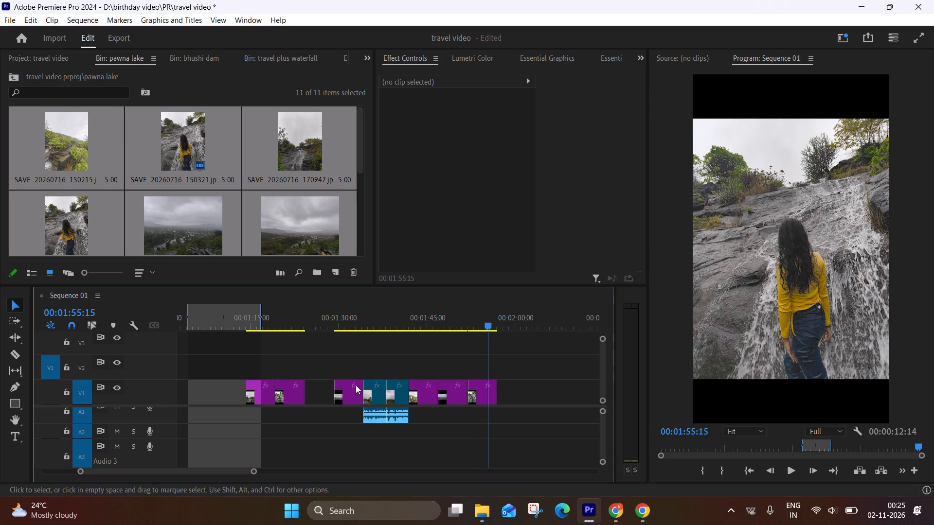
drag(284, 398, 494, 369)
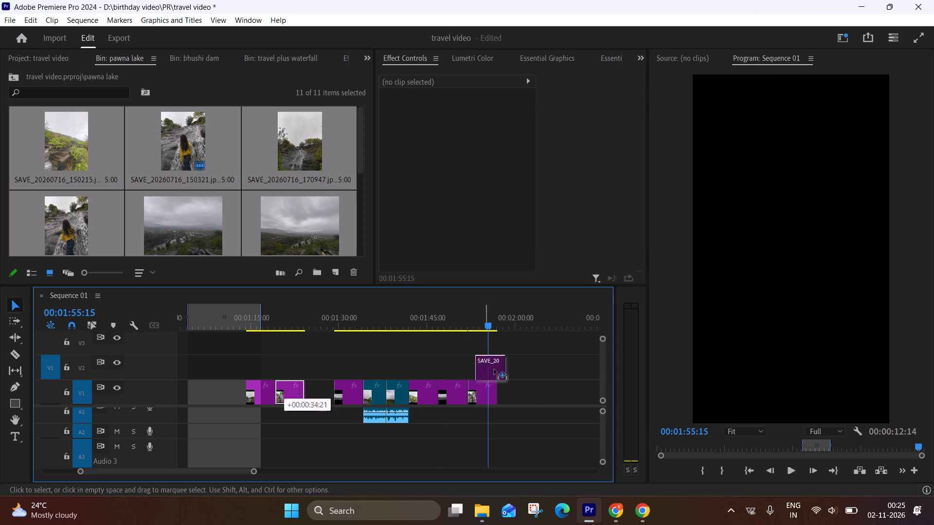
drag(494, 369, 508, 385)
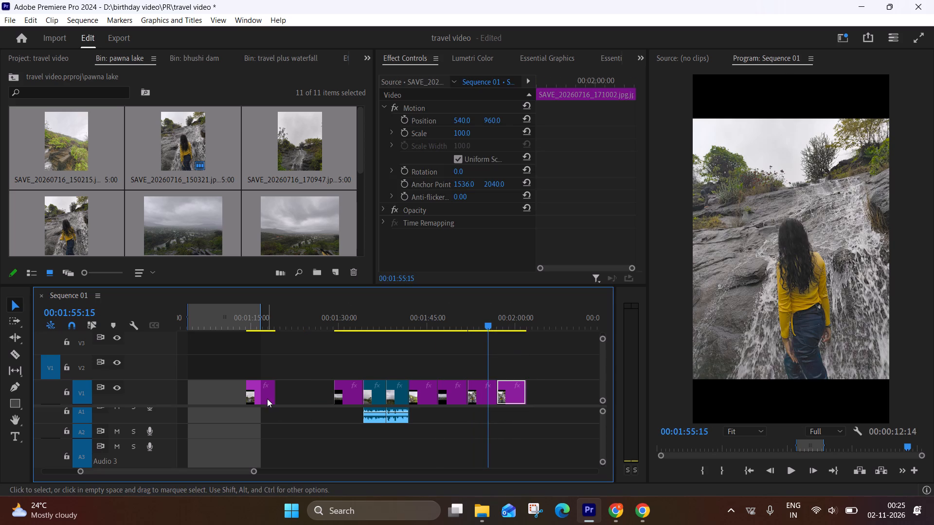
Move photo SAVE_20260716_170947 up to V2, starting at 1:55:15 above the closing photos.
drag(265, 396, 506, 368)
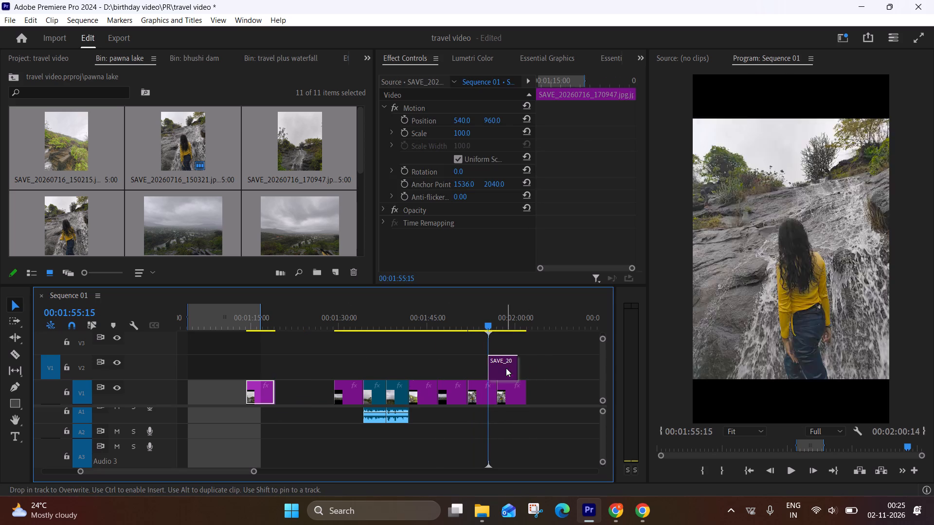
Move SAVE_20260716_150321 on V1 to directly after SAVE_20260716_171002 at the end of the sequence.
drag(468, 322, 452, 324)
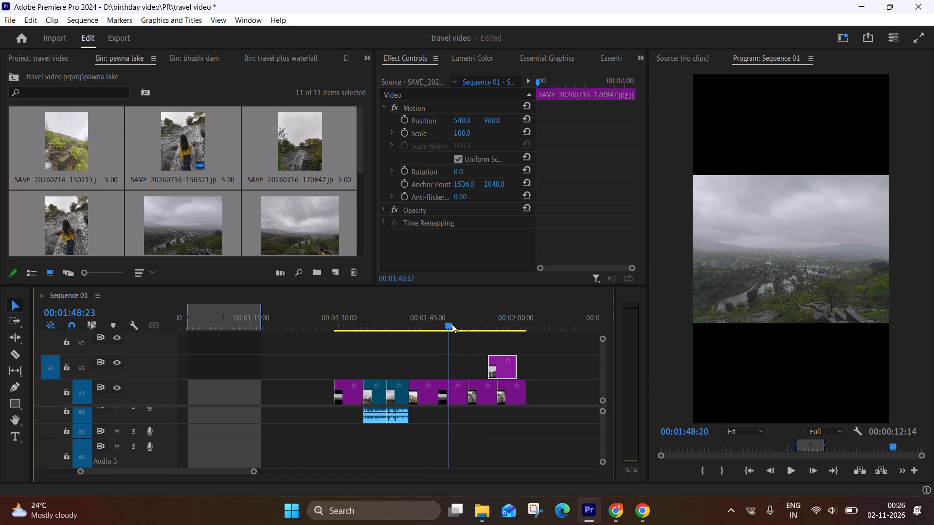
drag(452, 324, 452, 325)
drag(485, 399, 554, 386)
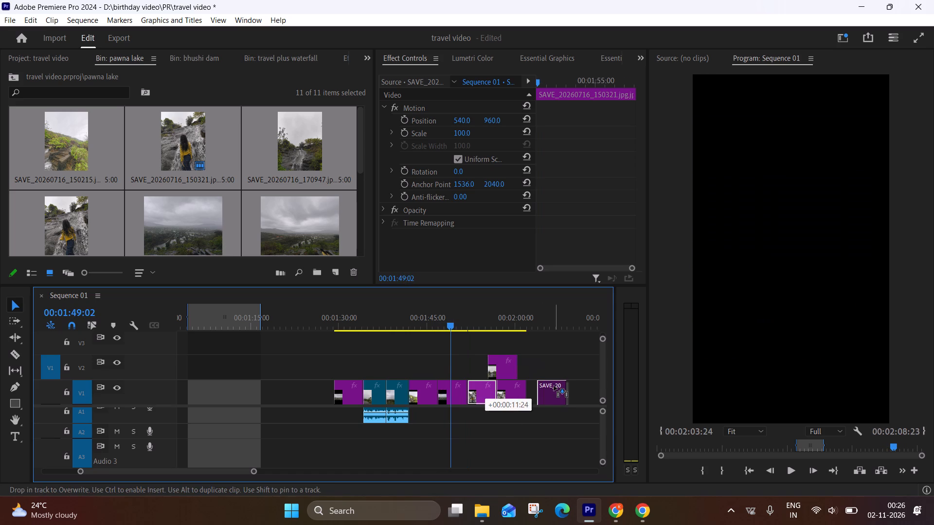
drag(554, 386, 544, 391)
Move photo SAVE_20260716_170947 from V2 down into the gap on V1, starting at 1:51:29 just before the two closing photos.
drag(507, 371, 503, 371)
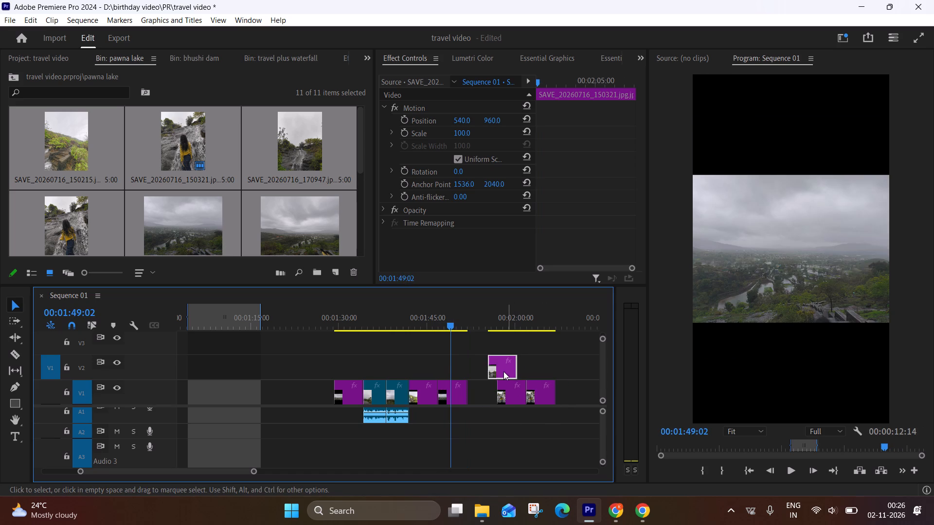
drag(503, 371, 485, 380)
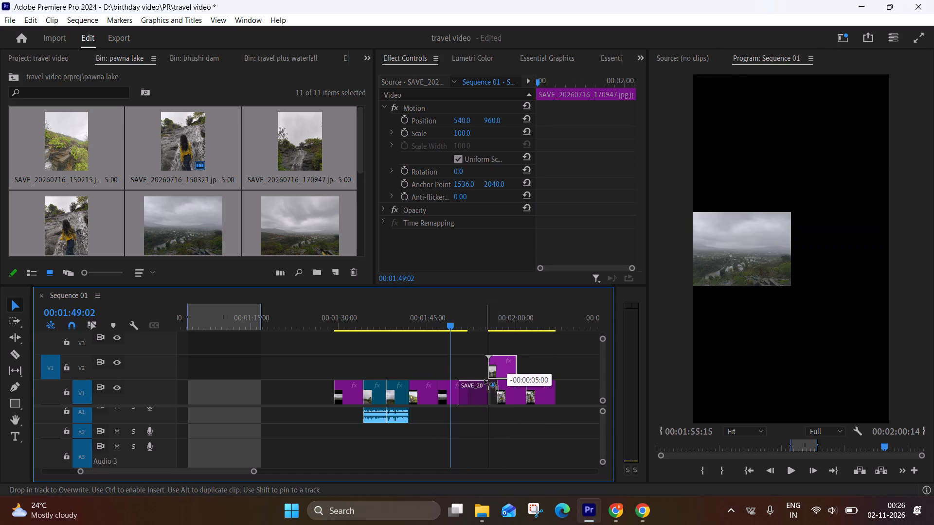
drag(485, 380, 483, 375)
drag(483, 371, 484, 383)
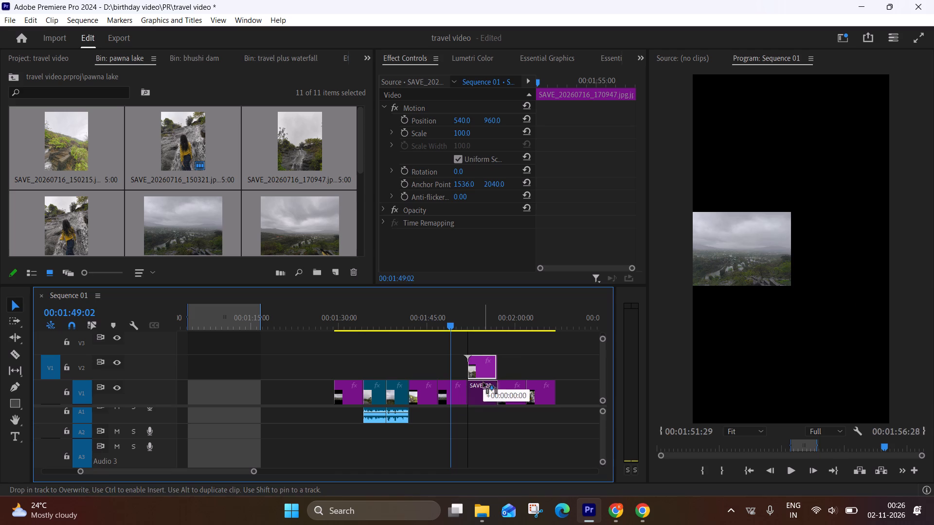
drag(484, 383, 484, 382)
Review the pawna lake videos and the new photo order from the opening photo through to the closing photos.
drag(340, 322, 340, 323)
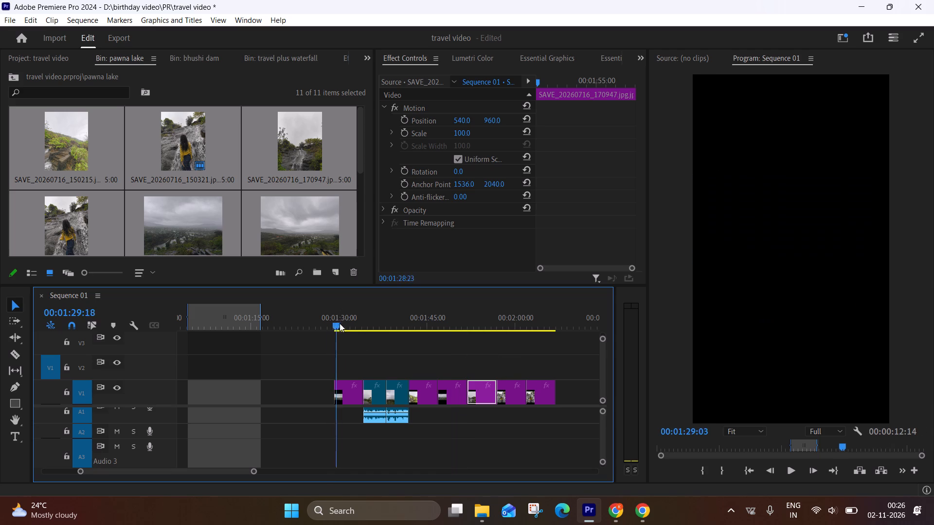
drag(340, 323, 382, 329)
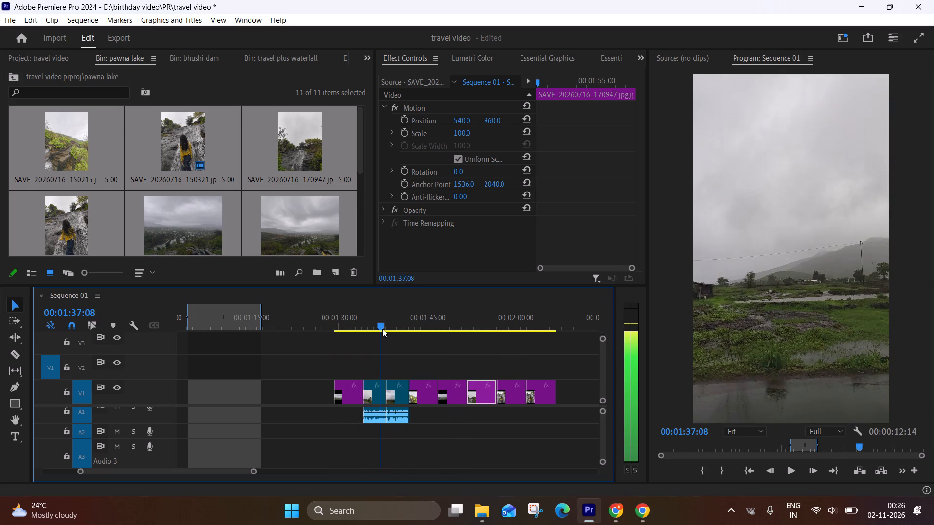
drag(382, 329, 441, 329)
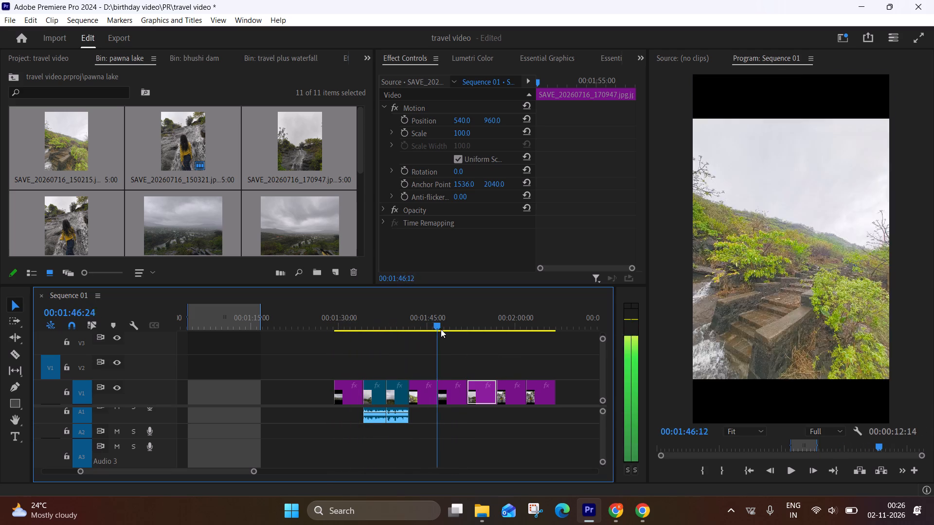
drag(441, 329, 416, 332)
key(space)
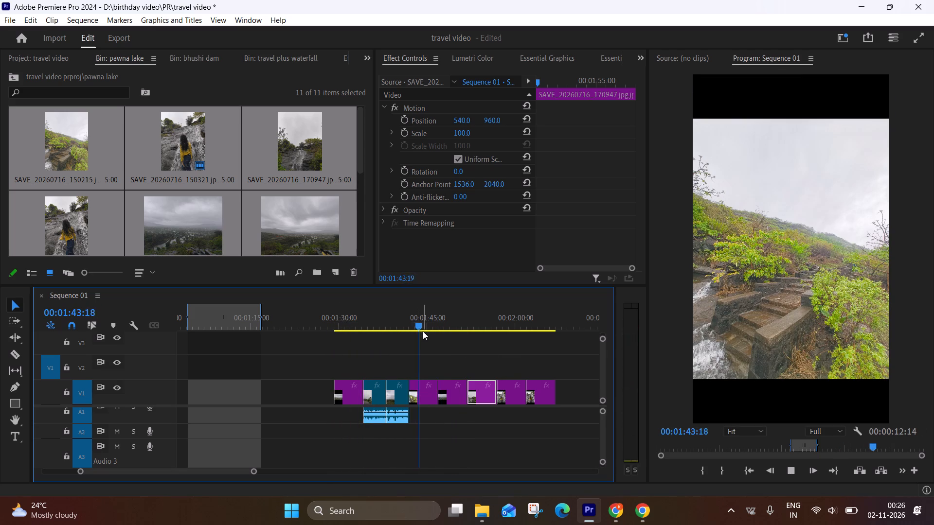
drag(457, 320, 467, 323)
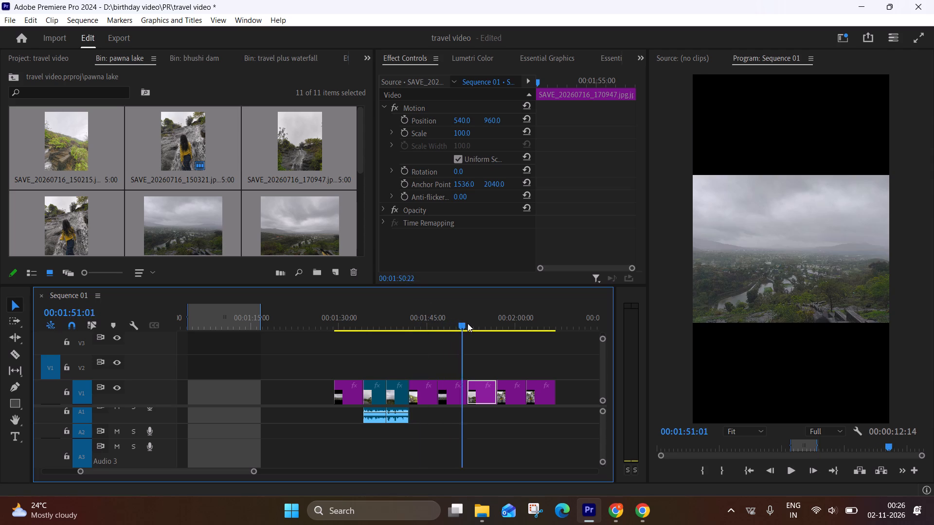
drag(467, 323, 519, 326)
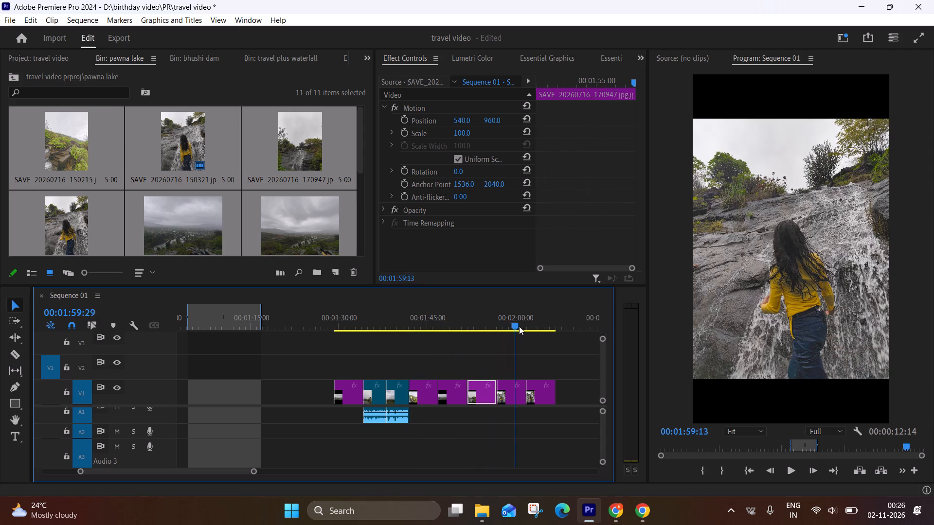
drag(519, 326, 336, 332)
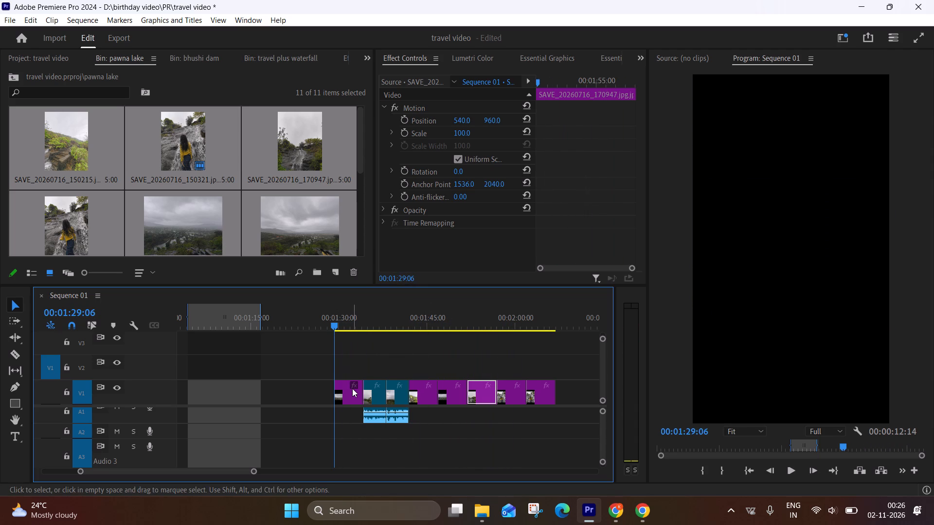
Move the opening photo SAVE_20260716_171039 from before the videos to the end of V1, directly after the last photo.
drag(351, 396, 502, 345)
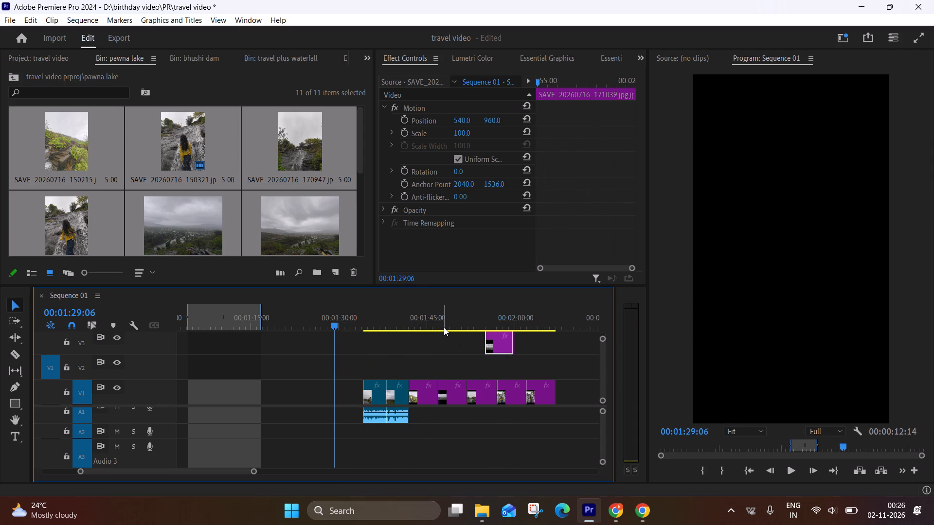
drag(444, 327, 481, 330)
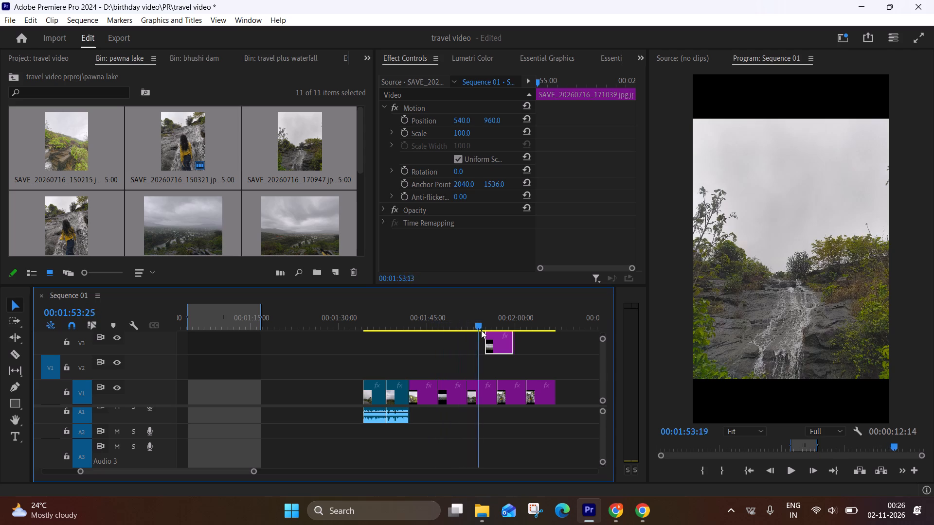
drag(481, 330, 501, 332)
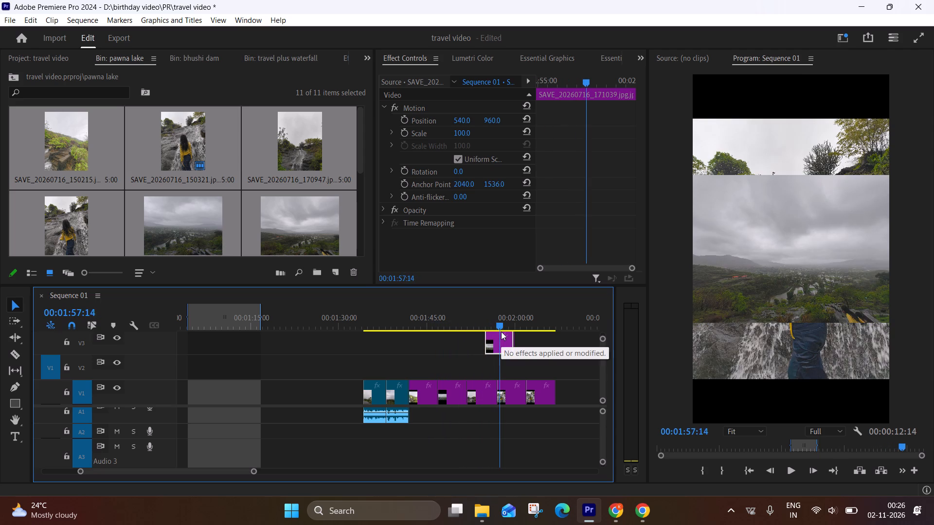
drag(501, 332, 502, 332)
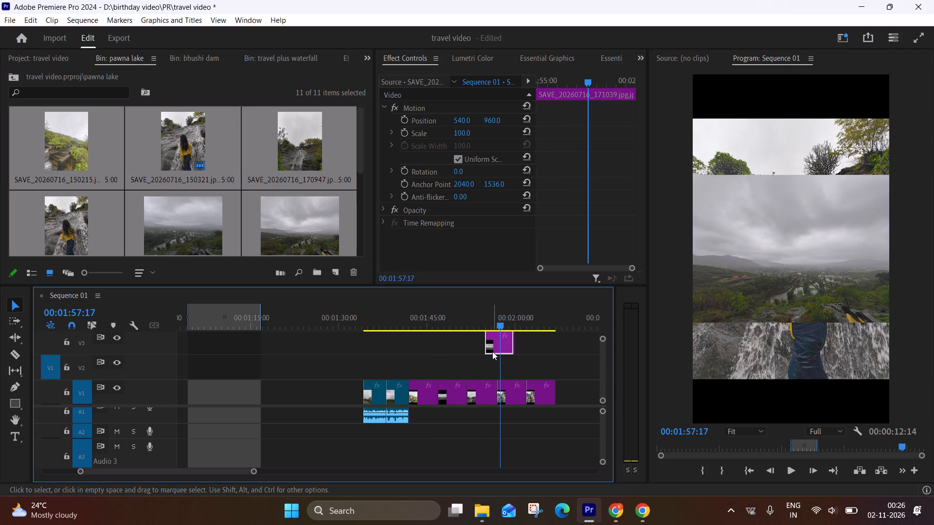
drag(493, 352, 528, 396)
Play the two videos, then shift VID_20260705_134800.mp4 earlier to start at 1:28:29 and VID_20260705_142624.mp4 to about 1:34:13, with their audio.
drag(347, 323, 328, 323)
key(space)
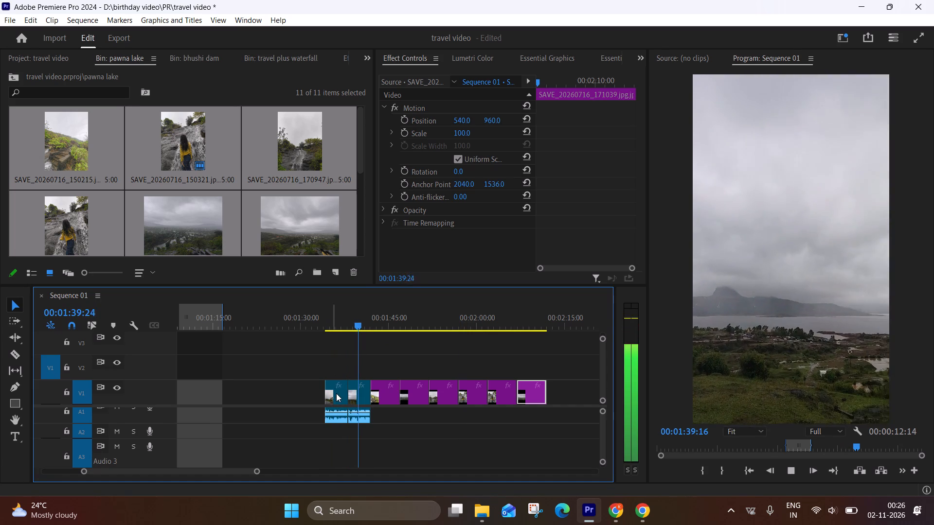
key(space)
drag(318, 354, 333, 420)
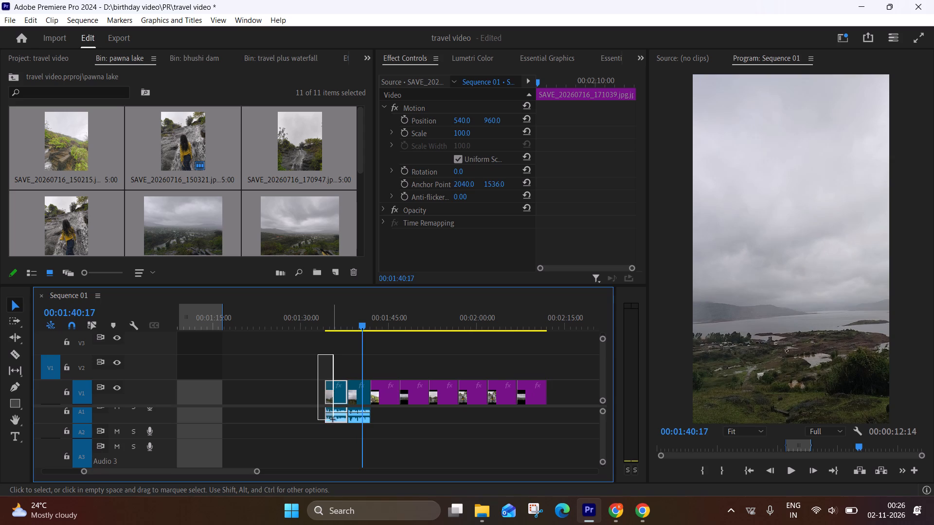
drag(333, 420, 334, 420)
drag(338, 403, 306, 400)
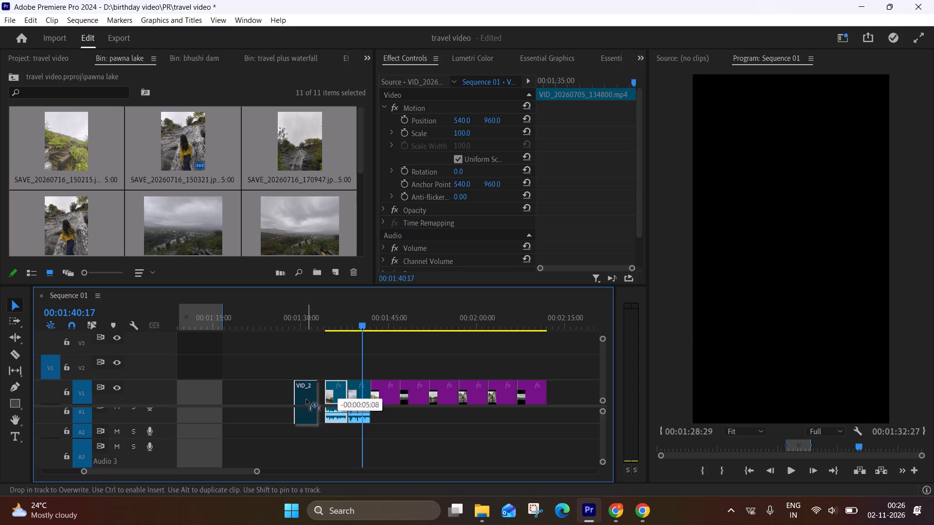
drag(349, 368, 354, 419)
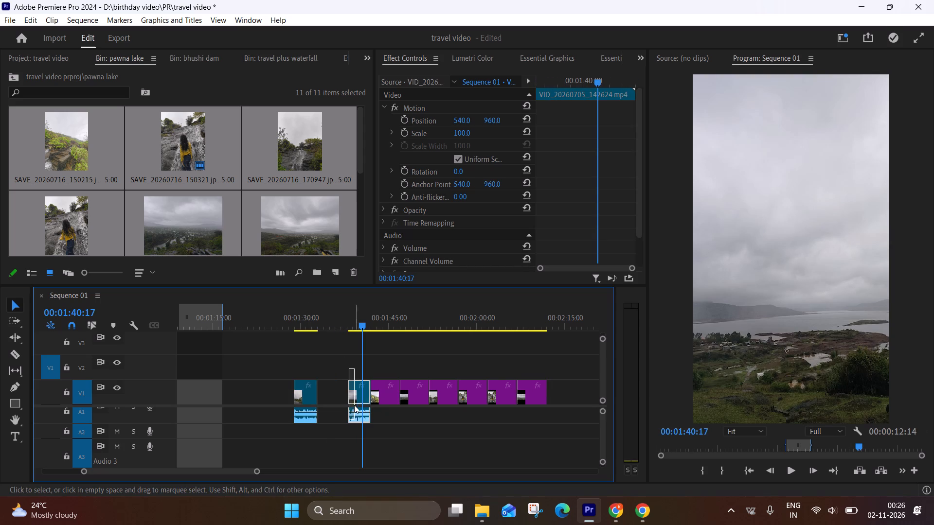
drag(354, 401, 338, 401)
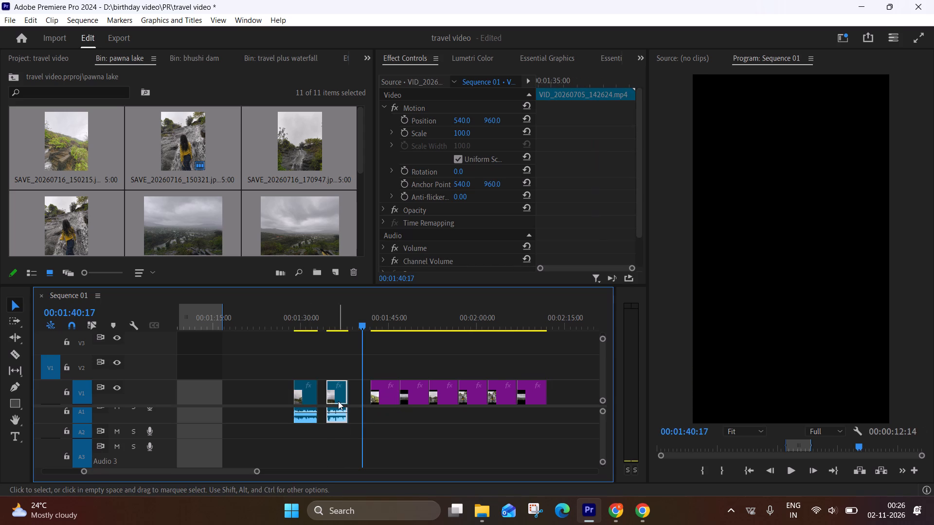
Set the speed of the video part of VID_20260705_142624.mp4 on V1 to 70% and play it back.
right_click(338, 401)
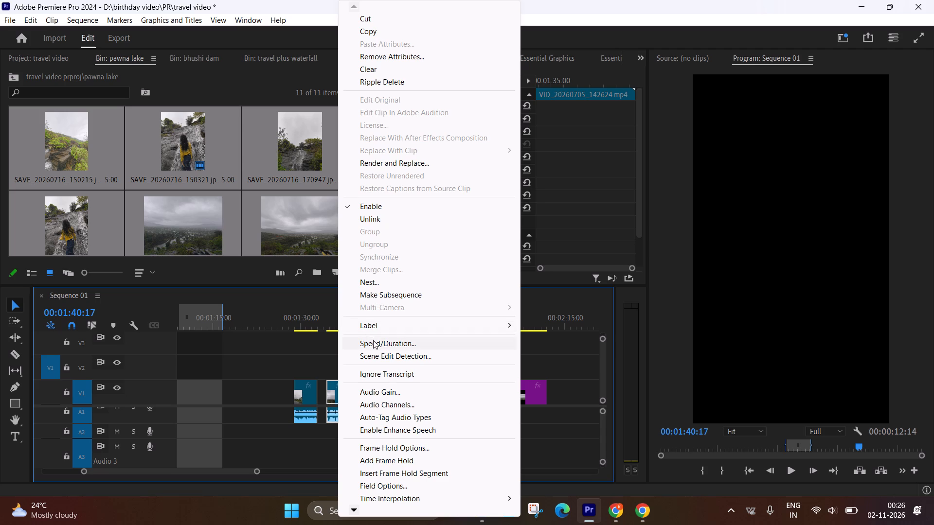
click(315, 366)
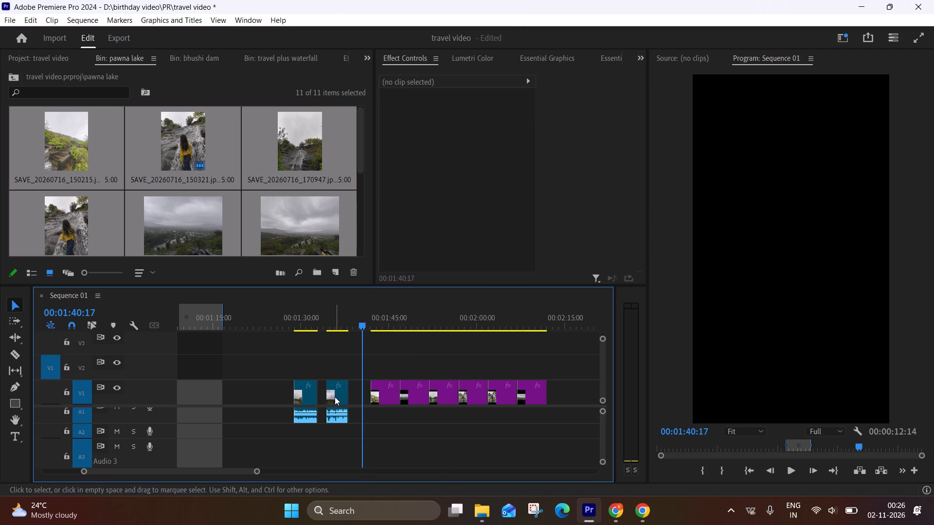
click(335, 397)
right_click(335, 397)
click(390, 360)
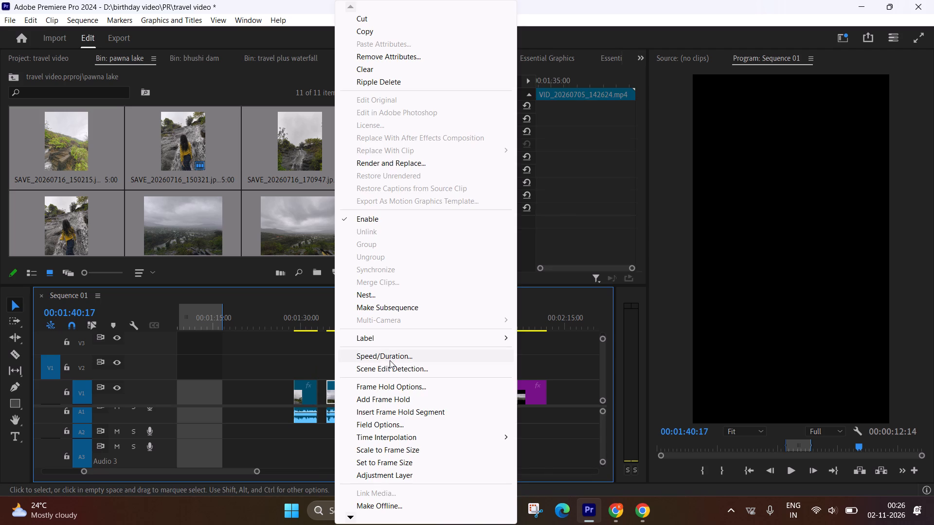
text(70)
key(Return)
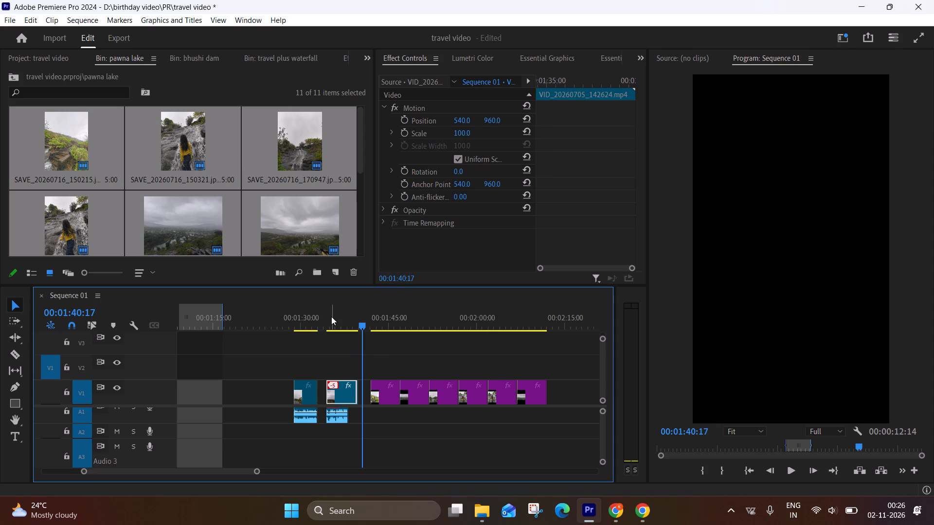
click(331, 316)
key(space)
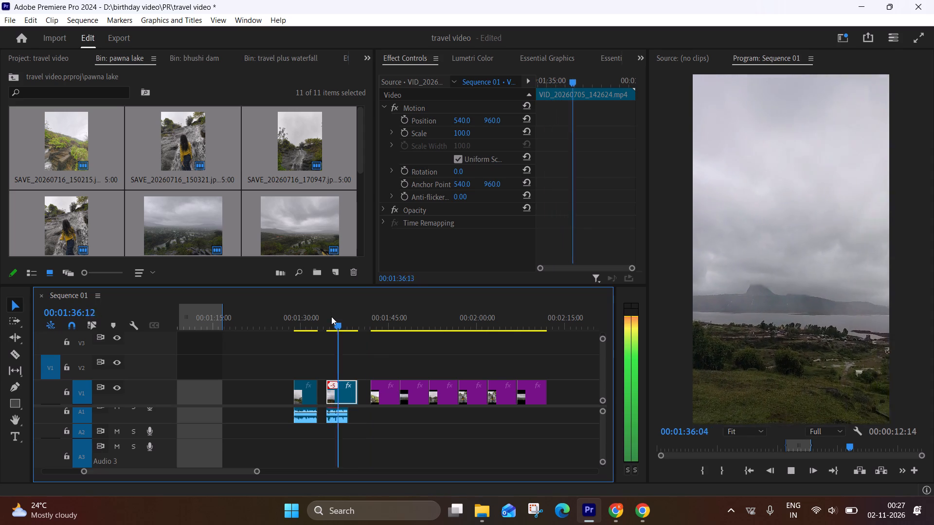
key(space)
Set the speed of the video part of VID_20260705_142624.mp4 on V1 to 60% and play it back.
right_click(335, 394)
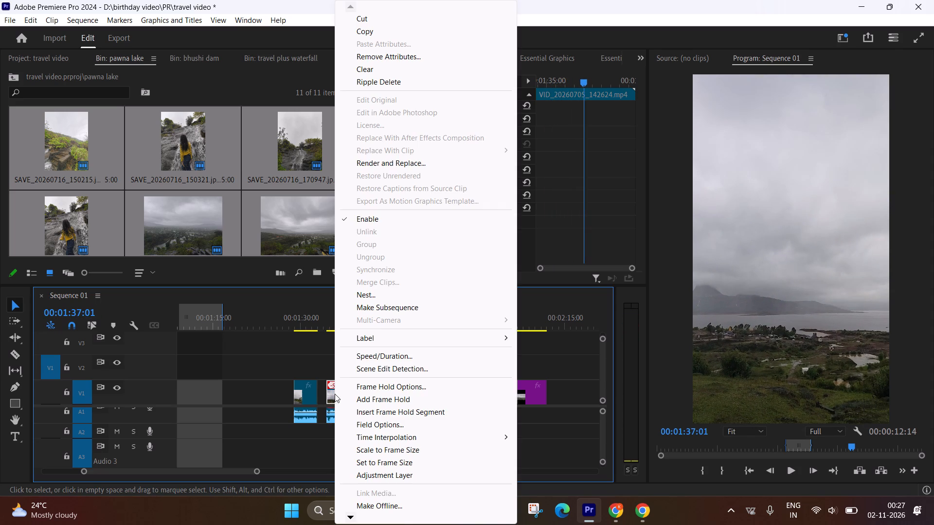
click(384, 359)
key(6)
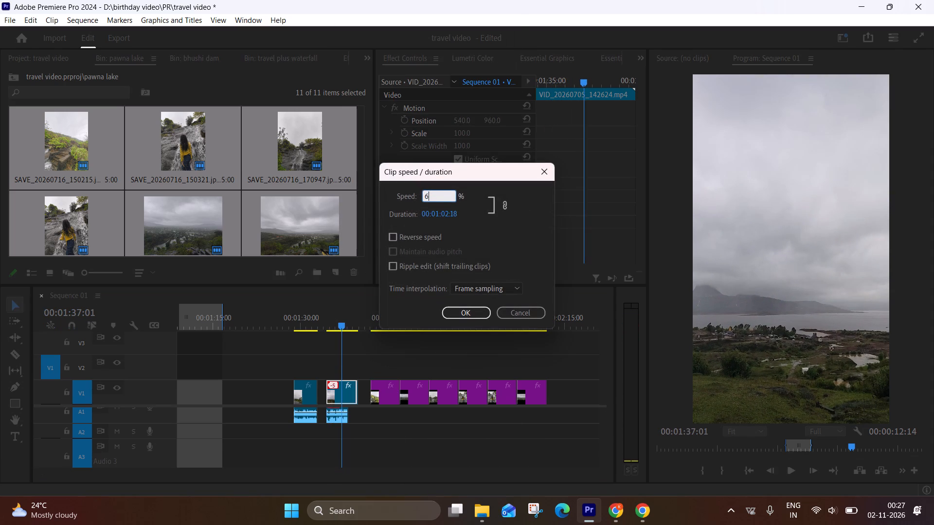
key(0)
key(Return)
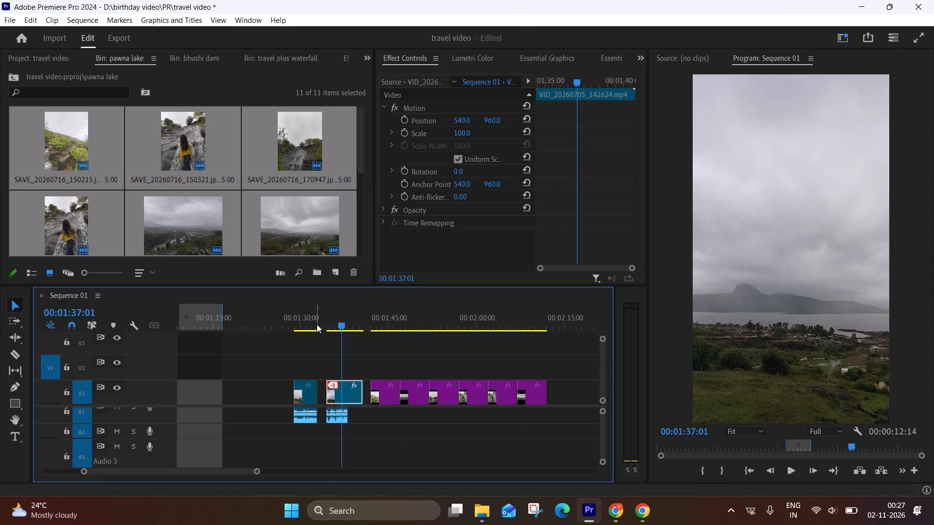
click(328, 322)
key(space)
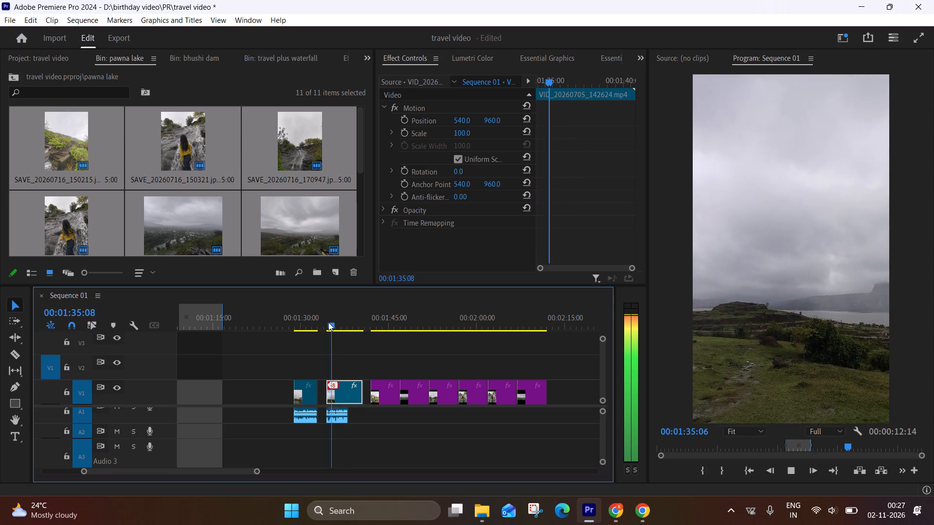
key(space)
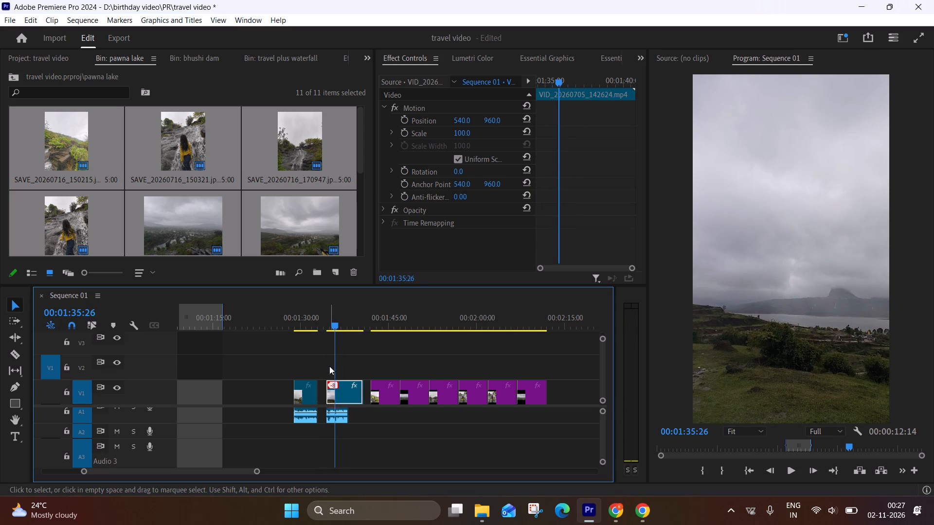
Trim 1:13 off the start of slowed VID_20260705_142624.mp4, move its video back to start at about 1:34:13 above its audio, and play it.
drag(329, 382, 336, 385)
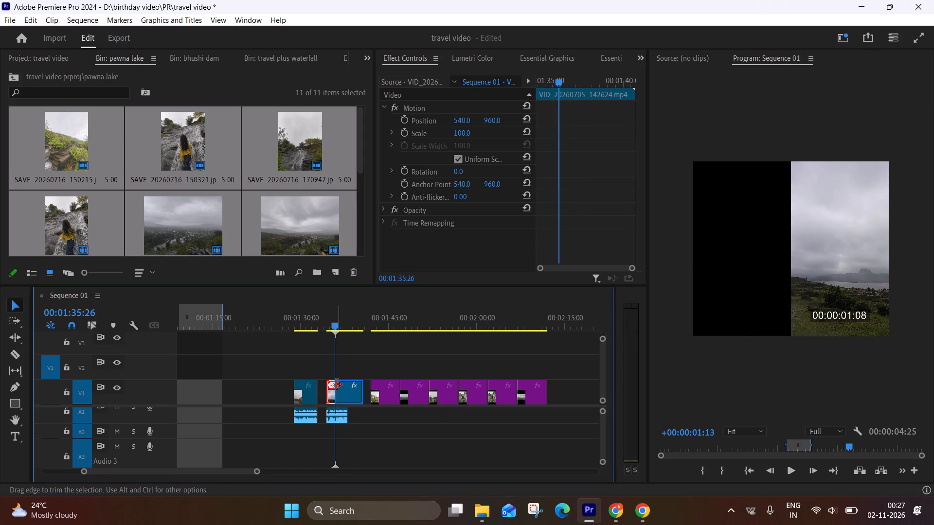
drag(347, 397, 339, 396)
key(space)
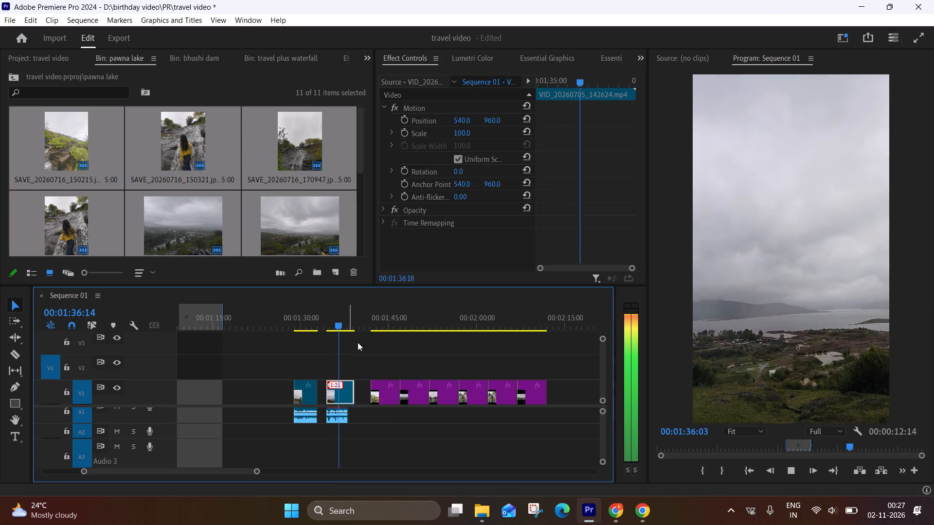
key(space)
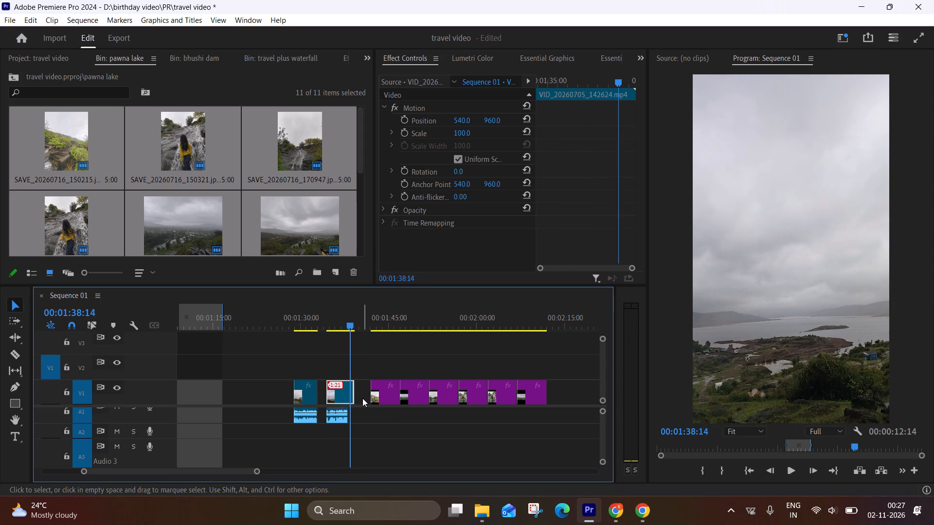
key(space)
key(space)
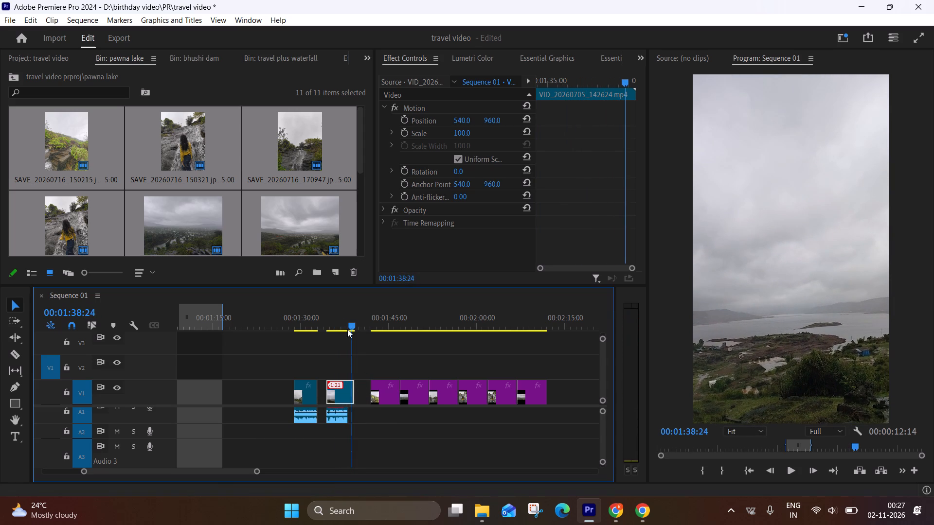
Trim the end of the slowed VID_20260705_142624.mp4 video on V1 back to about 1:38:10, near the end of its audio.
click(346, 329)
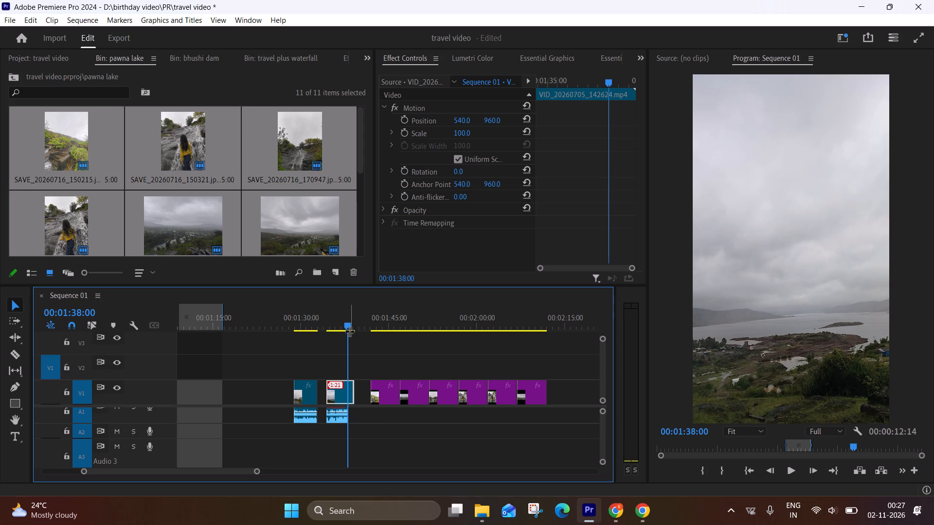
text(===)
drag(359, 329, 392, 334)
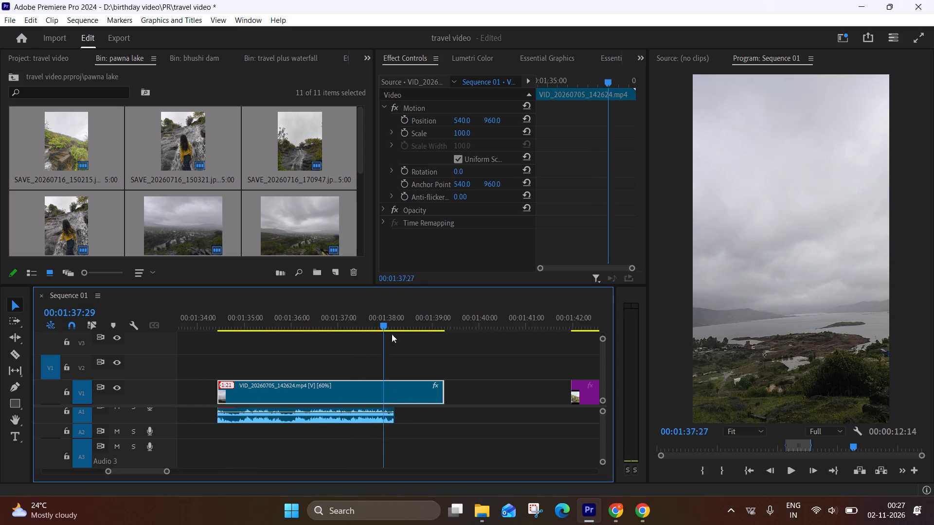
drag(392, 334, 433, 341)
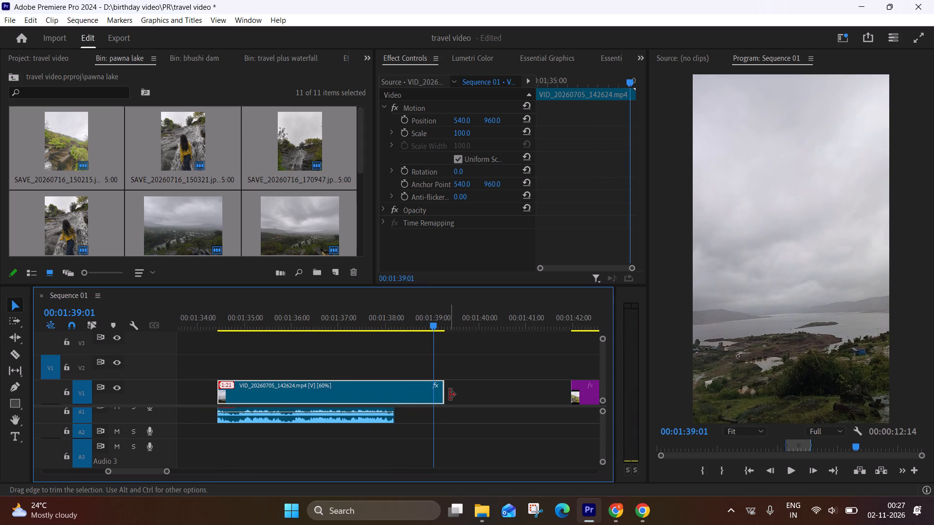
drag(449, 395, 407, 391)
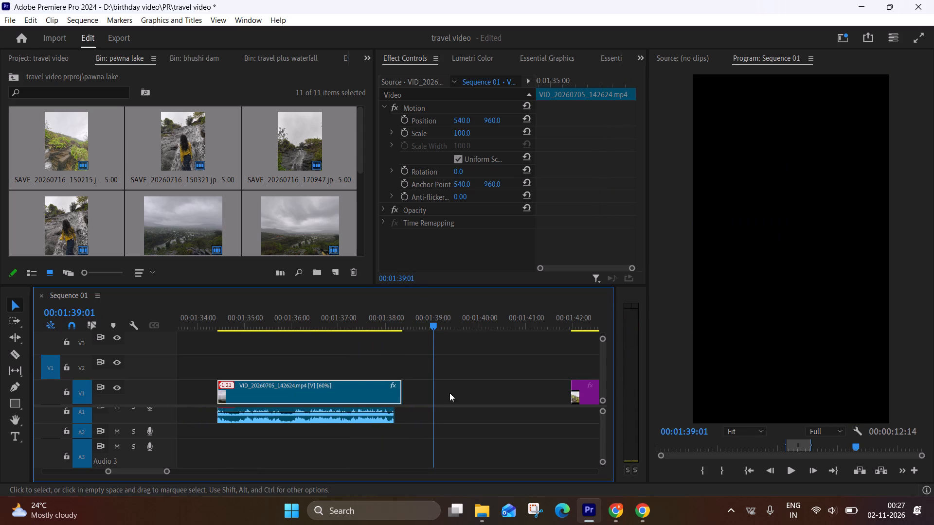
Close the gap between VID_20260705_142624.mp4 and the first photo, and the gap between the two videos.
click(476, 395)
key(BackSpace)
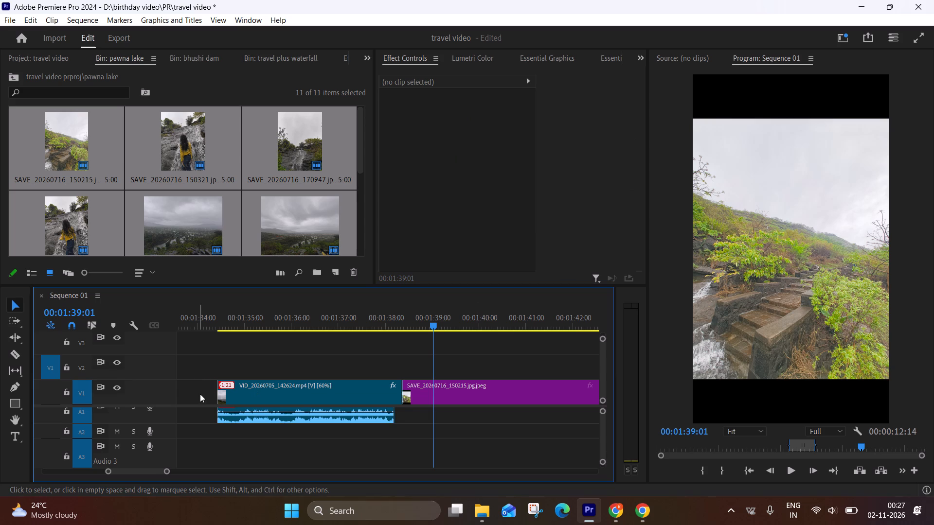
click(200, 397)
key(BackSpace)
Fill the frame with photo SAVE_20260716_150215.jpg, setting its scale to 133 and its horizontal position to 703.
text(--)
drag(290, 319, 285, 318)
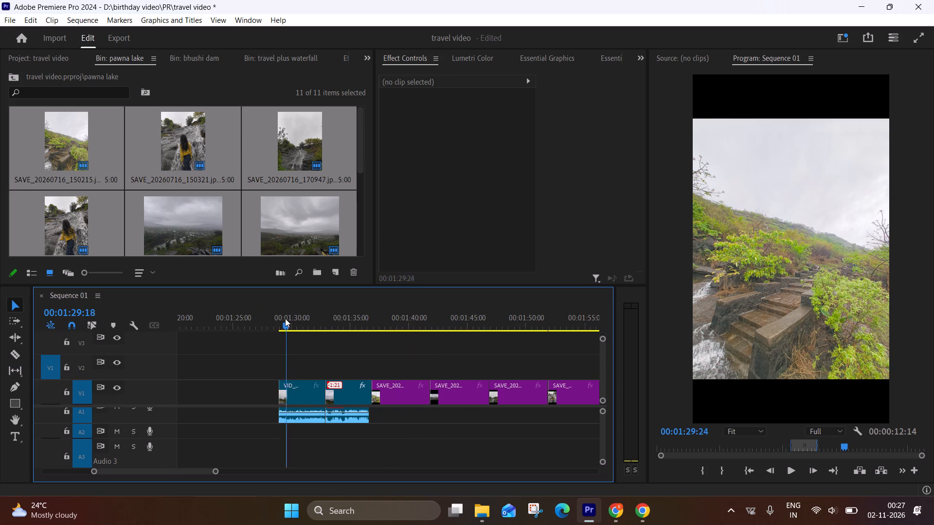
drag(285, 318, 515, 308)
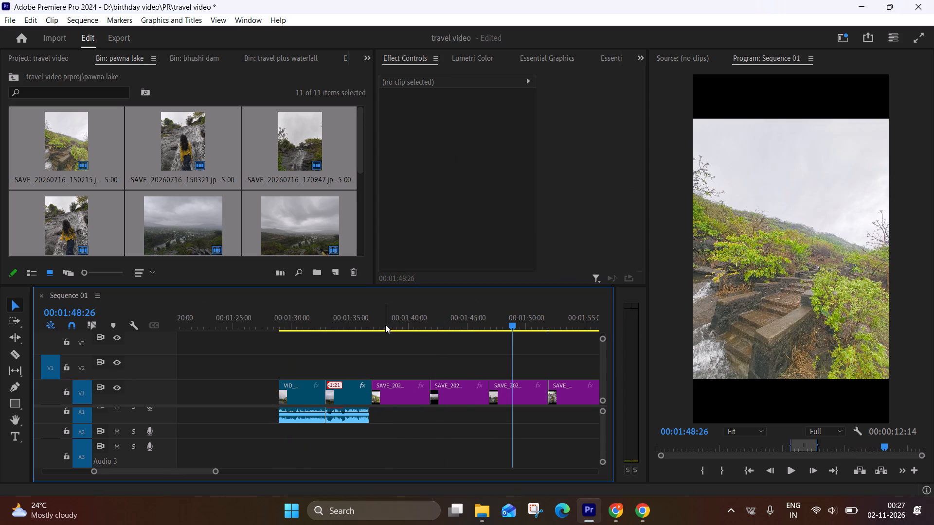
click(375, 321)
key(space)
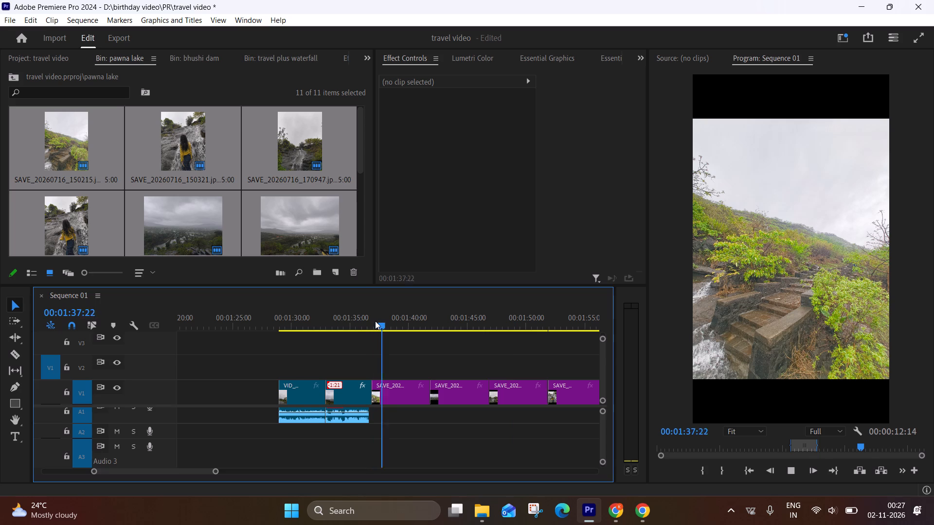
key(space)
click(405, 380)
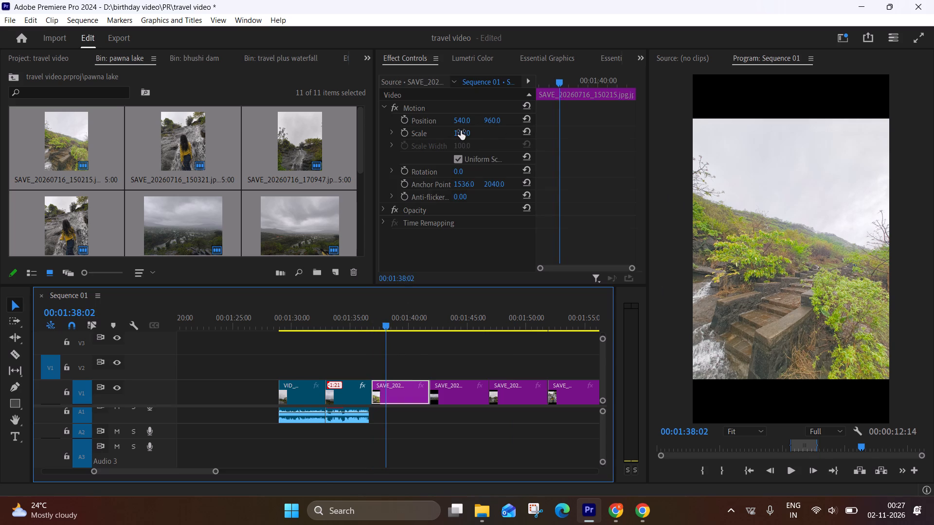
drag(461, 131, 479, 131)
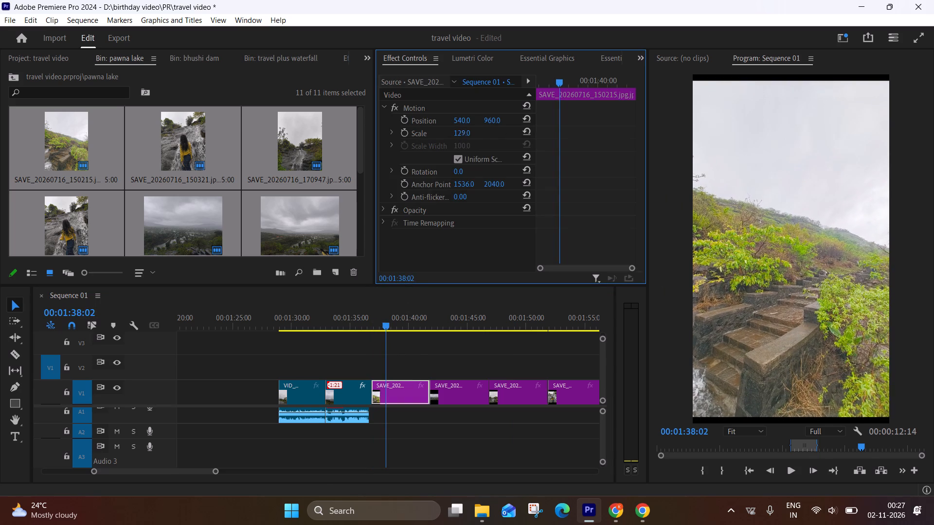
drag(479, 131, 483, 132)
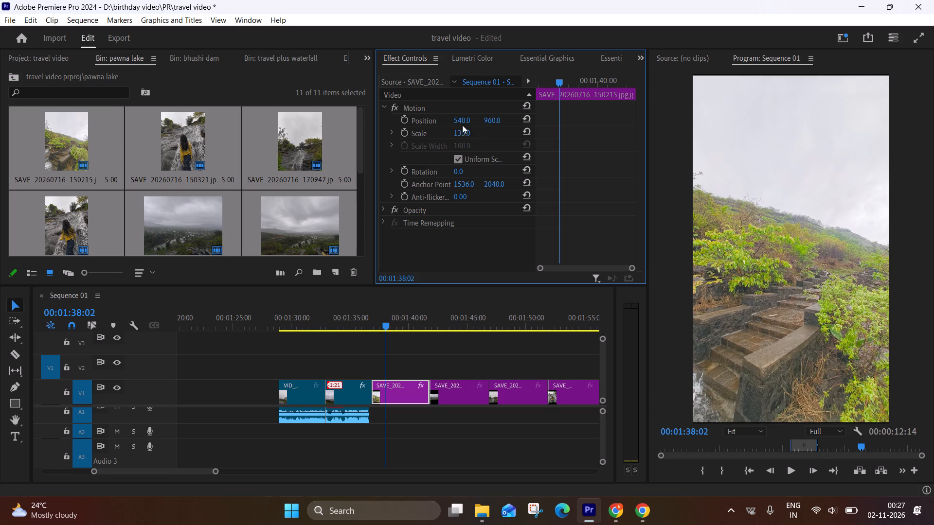
drag(461, 121, 536, 121)
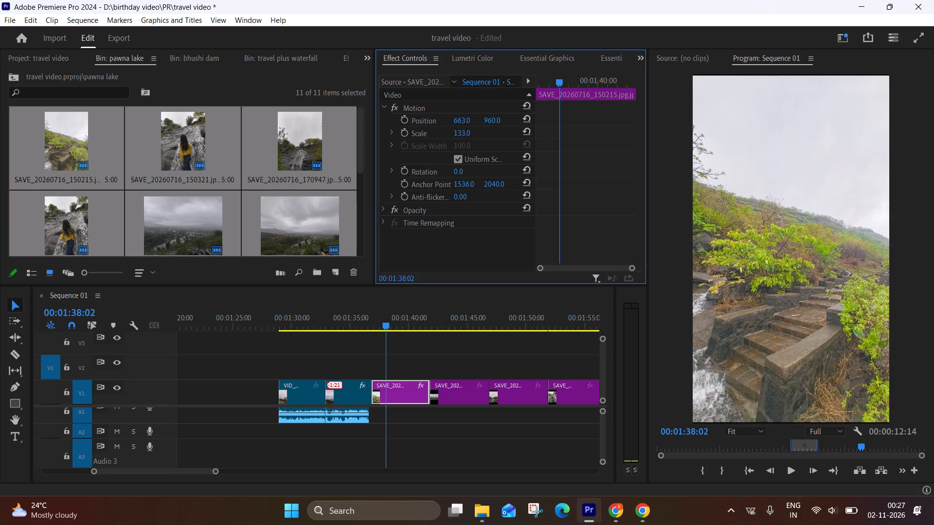
drag(536, 121, 617, 123)
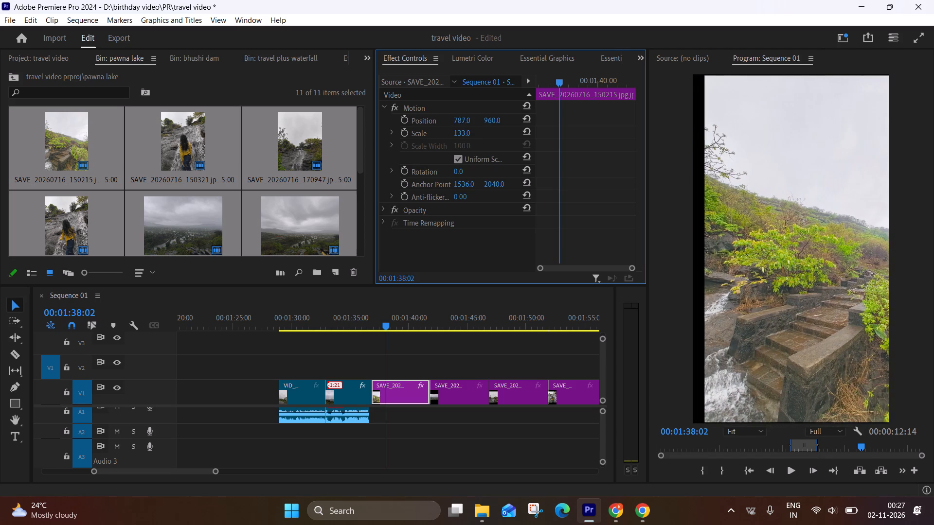
drag(617, 123, 467, 118)
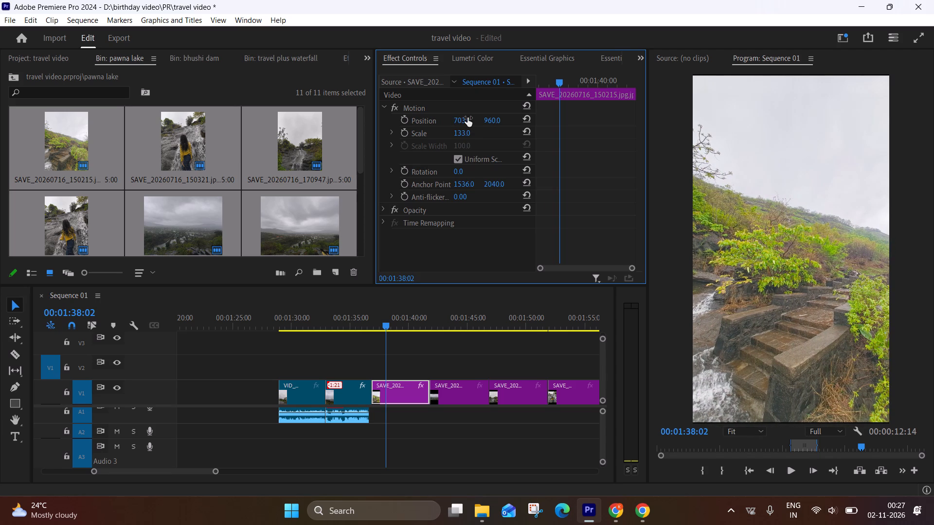
drag(467, 118, 562, 127)
Fill the frame with landscape photo SAVE_20260716_171030.jpg, setting its scale to 243 and its horizontal position to 749.
drag(442, 326, 456, 326)
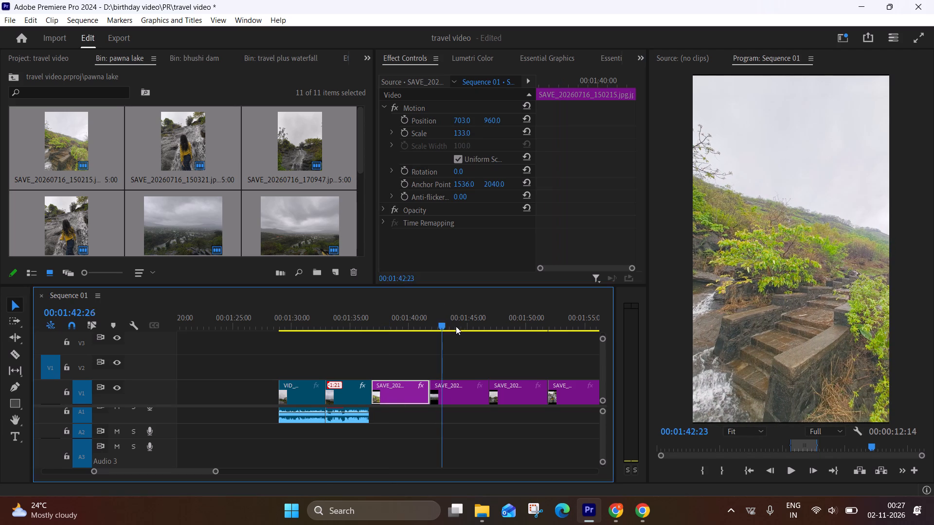
drag(456, 326, 465, 326)
click(456, 397)
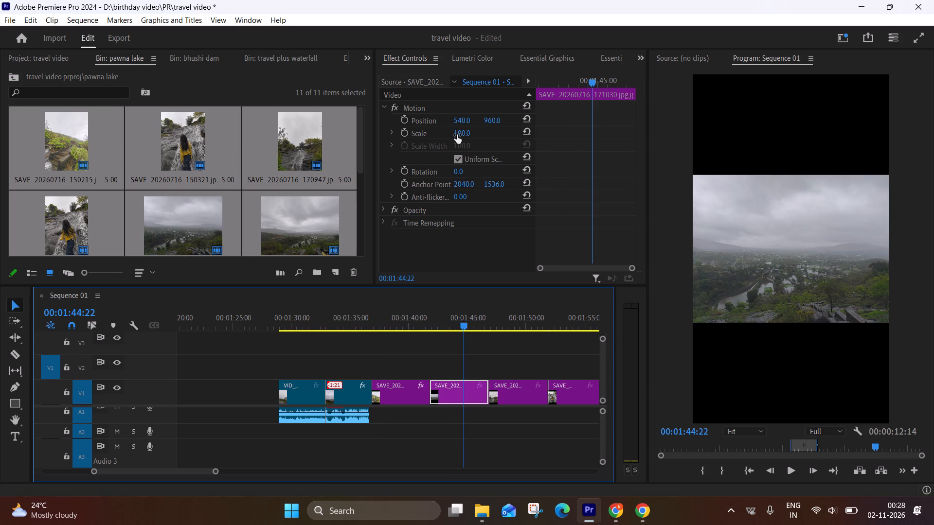
drag(457, 134, 467, 134)
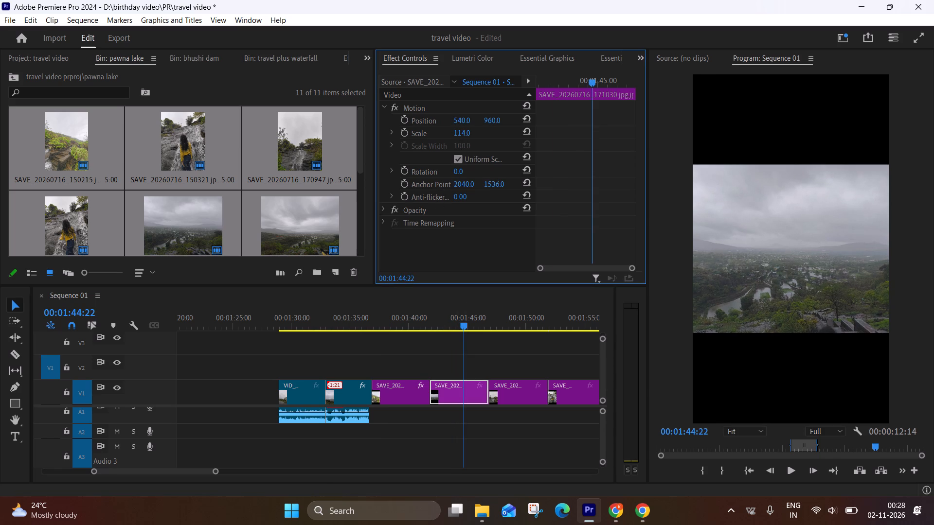
drag(467, 134, 523, 140)
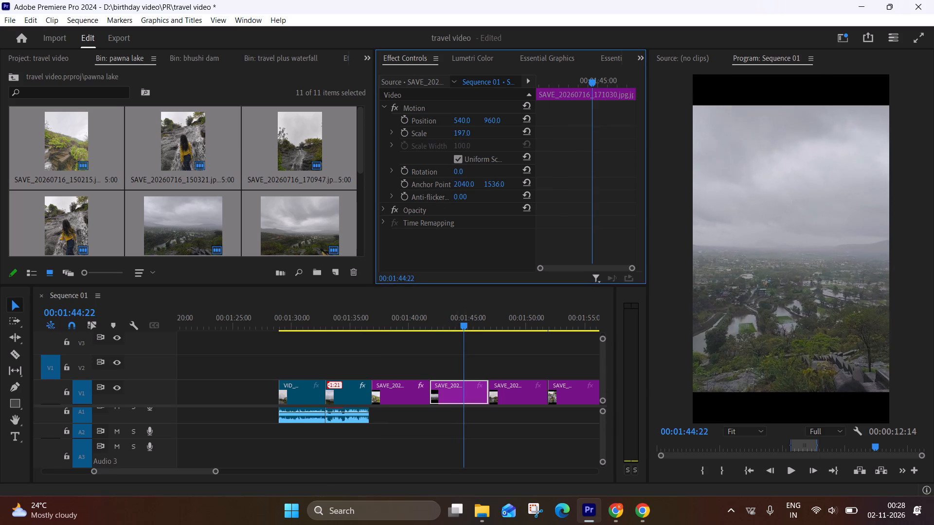
drag(523, 140, 550, 137)
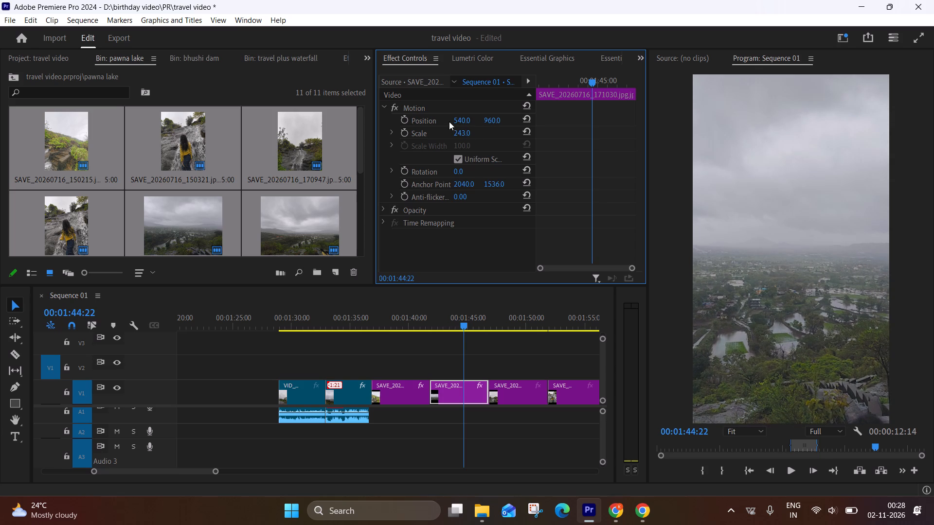
drag(461, 120, 556, 123)
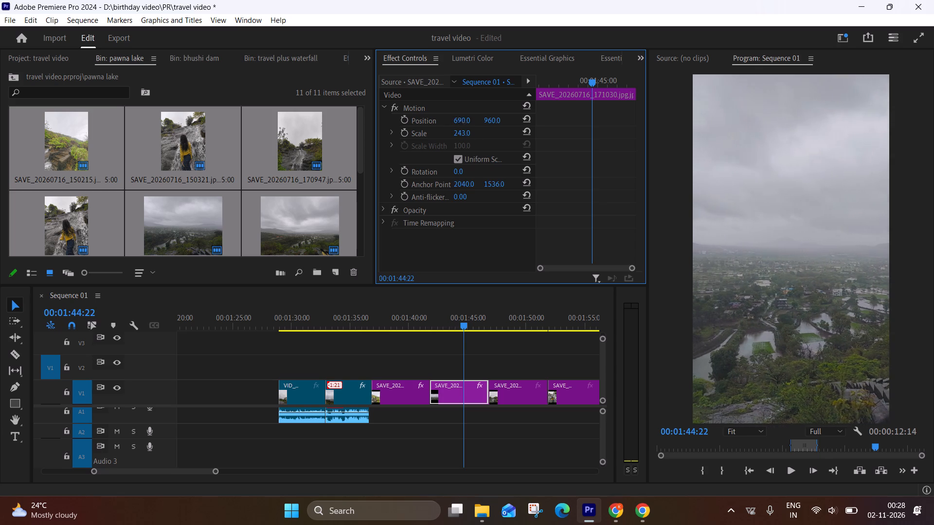
drag(556, 123, 607, 118)
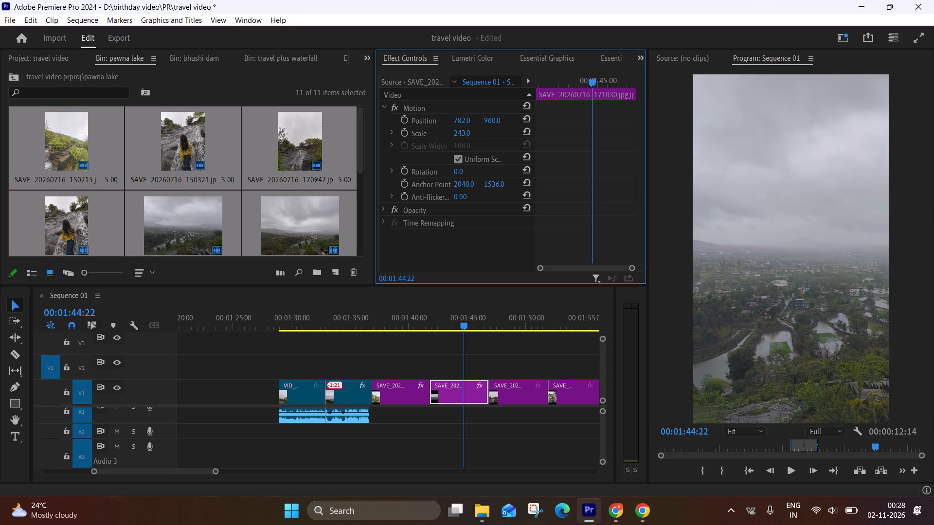
drag(607, 118, 587, 118)
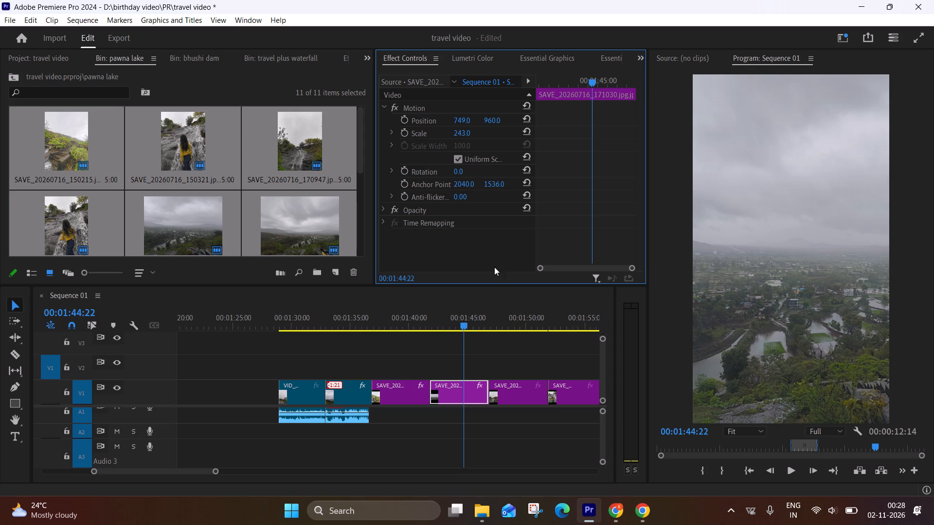
Enlarge the waterfall photo SAVE_20260716_170947.jpg to fill the frame, setting its scale to 141.
drag(407, 318, 464, 315)
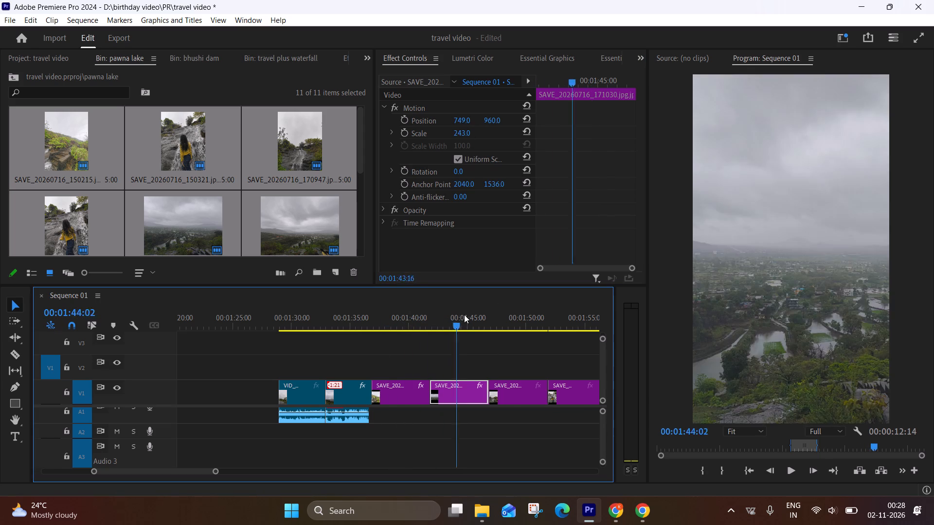
drag(464, 315, 515, 315)
click(521, 401)
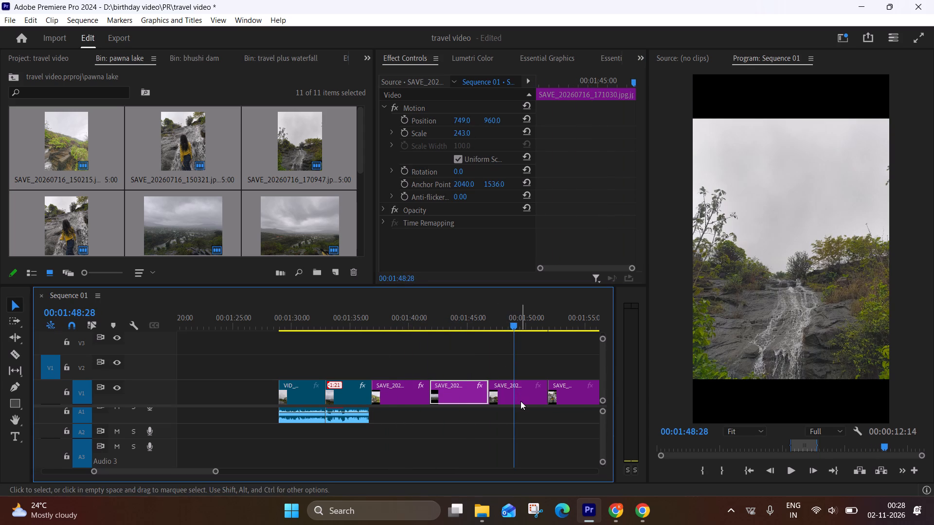
drag(459, 134, 476, 135)
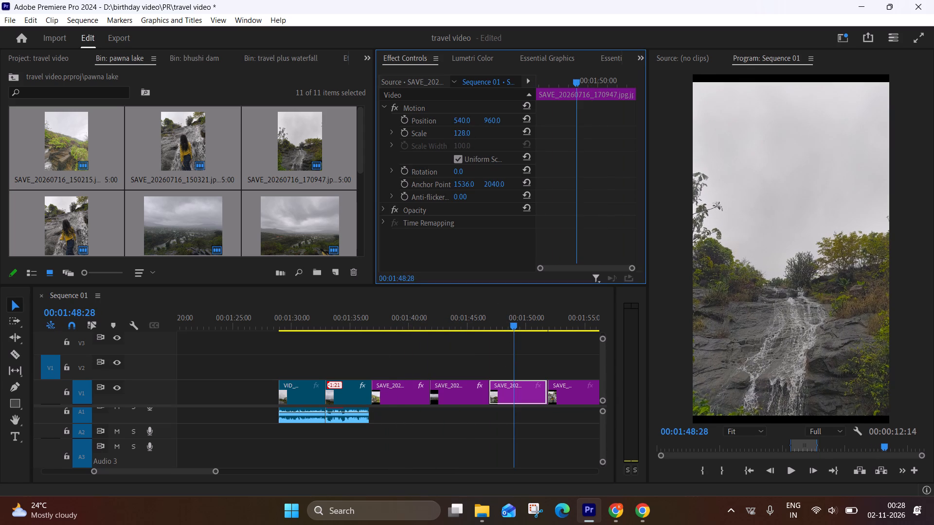
drag(476, 135, 484, 135)
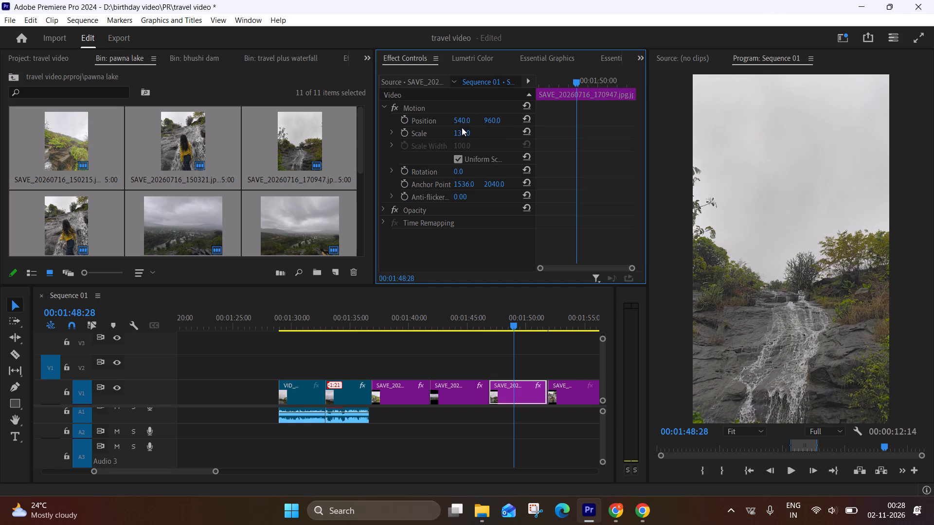
drag(462, 133, 468, 134)
drag(468, 134, 484, 134)
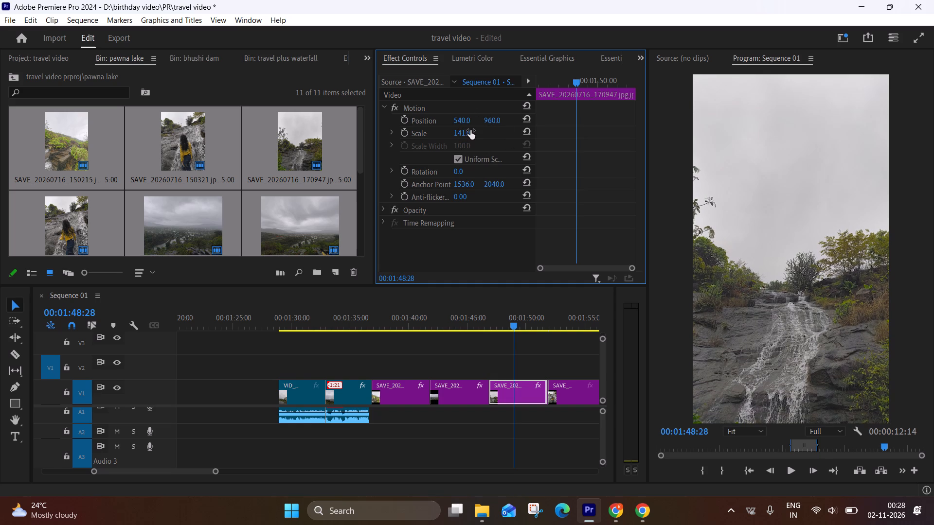
click(574, 332)
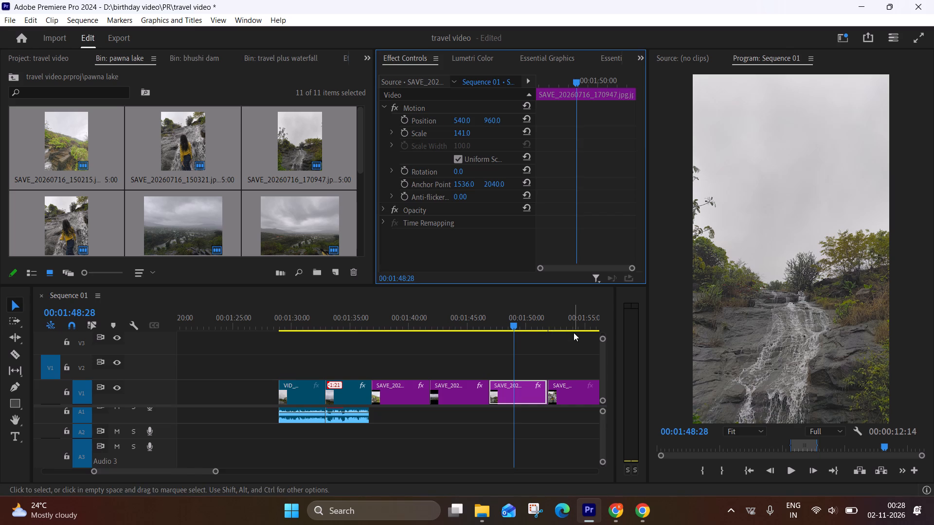
click(538, 392)
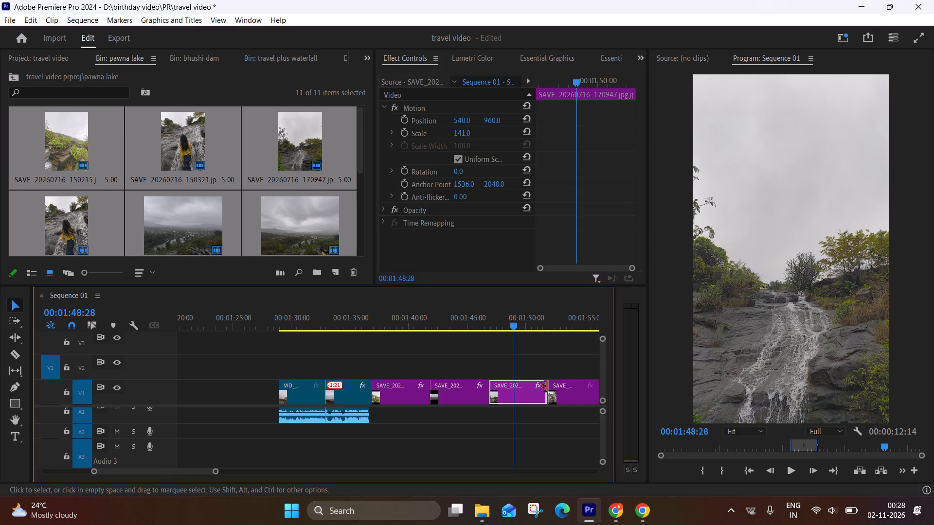
drag(544, 385, 575, 381)
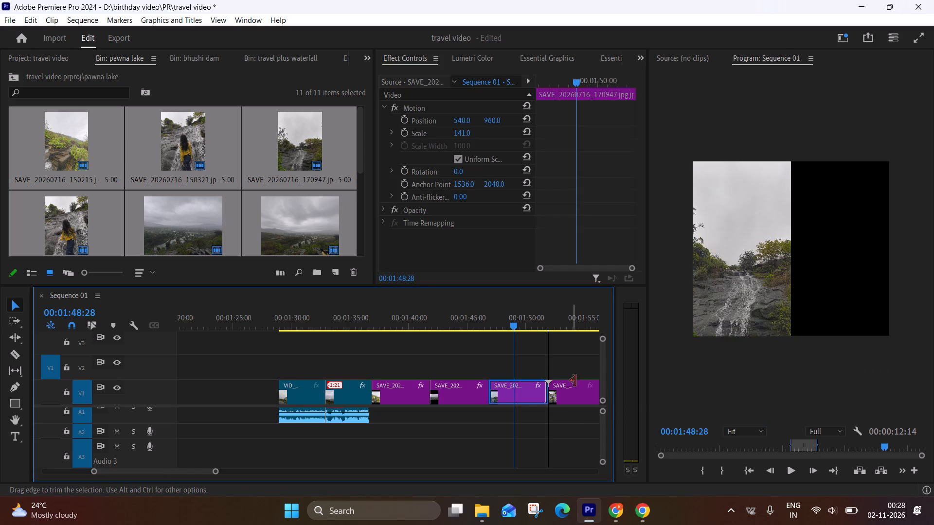
Enlarge photo SAVE_20260716_171002.jpg to fill the frame, setting its scale to 133.
click(562, 327)
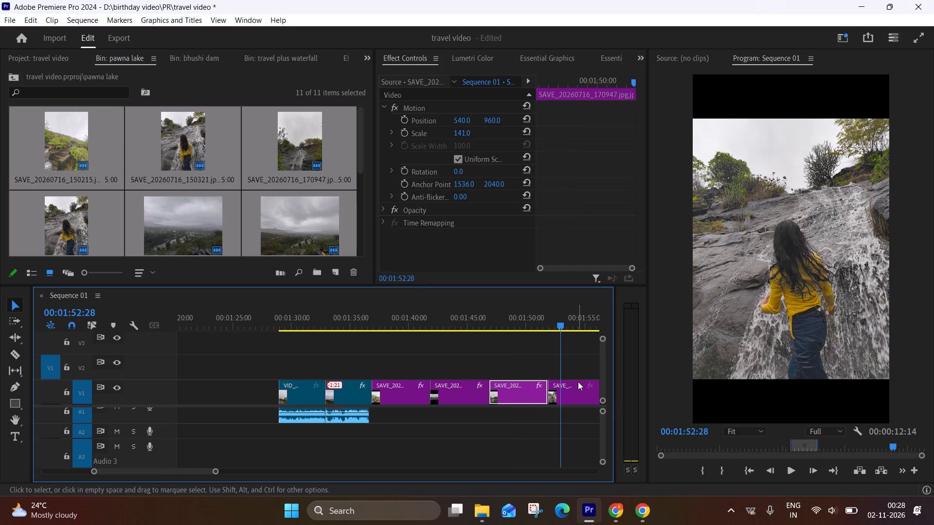
click(578, 391)
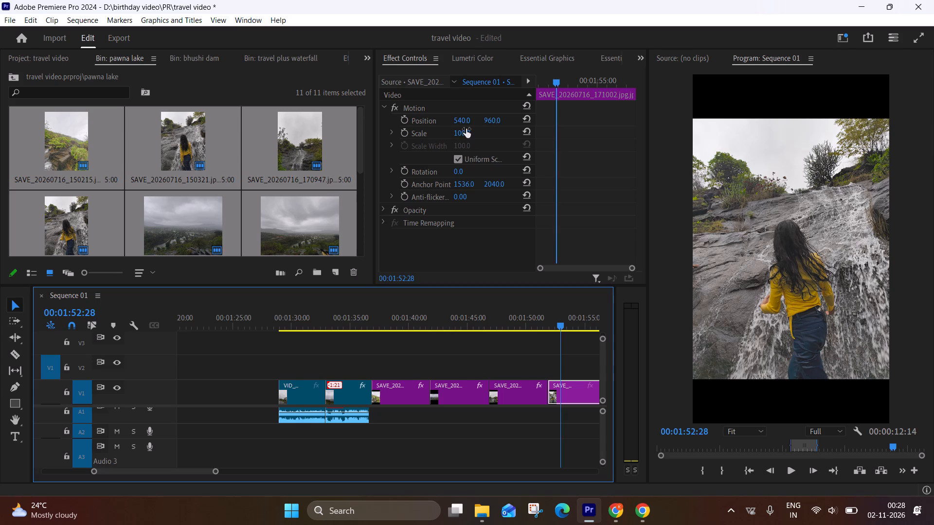
drag(461, 137, 482, 136)
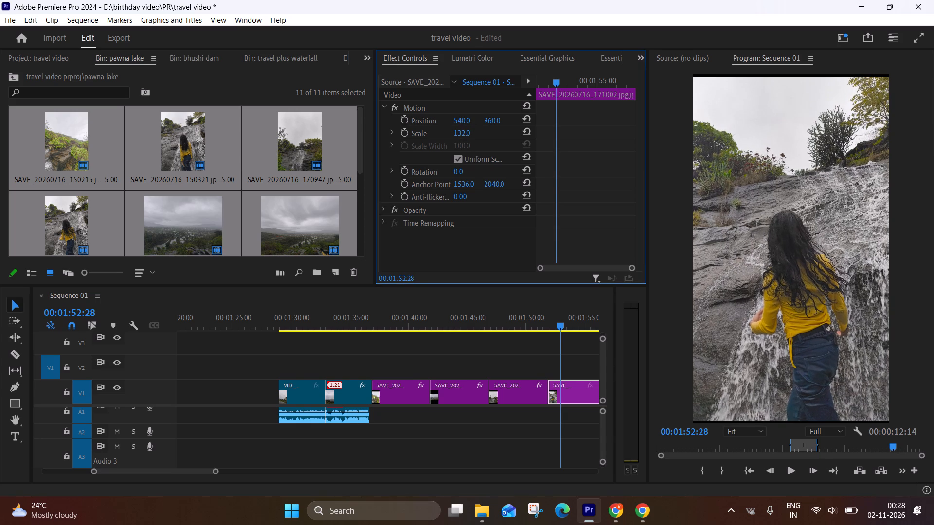
drag(482, 136, 483, 136)
Compare the two neighbouring waterfall portrait photos, delete SAVE_20260716_171002.jpg from V1 and close the gap it leaves.
drag(513, 320, 596, 326)
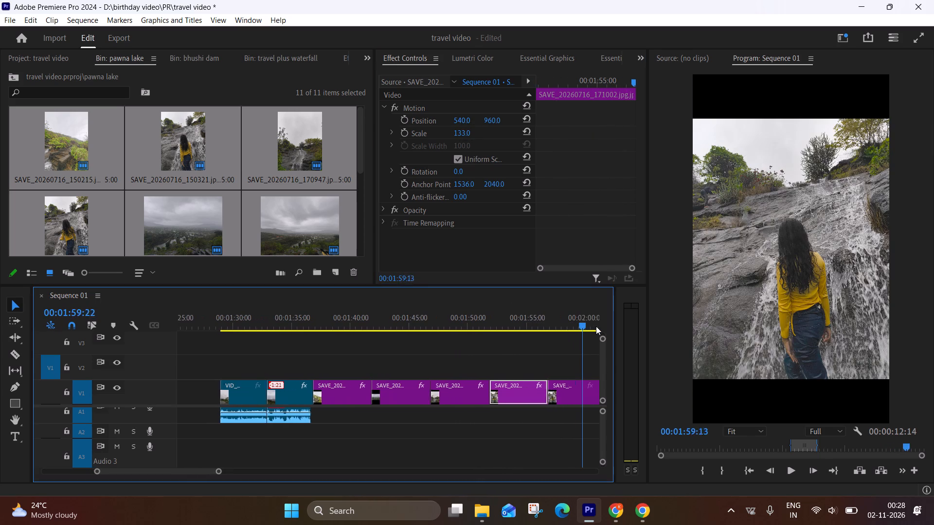
drag(596, 326, 555, 326)
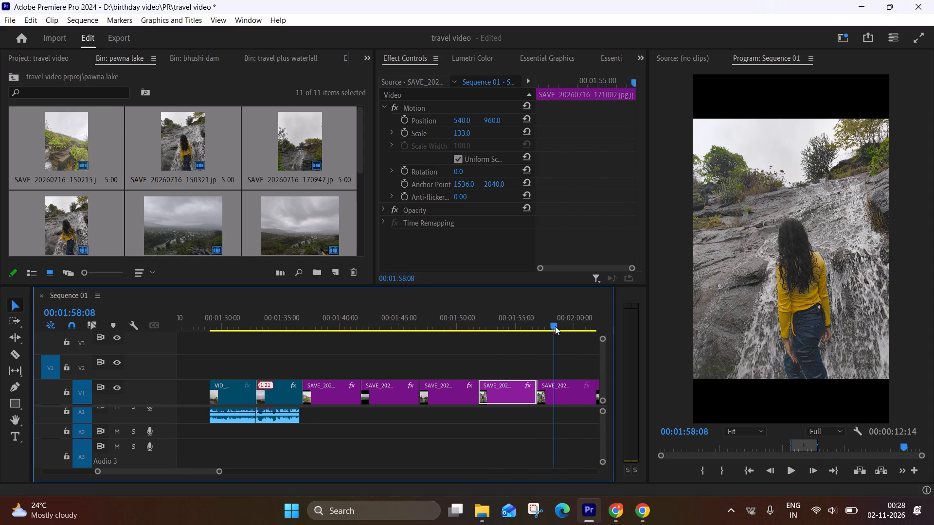
drag(555, 326, 504, 325)
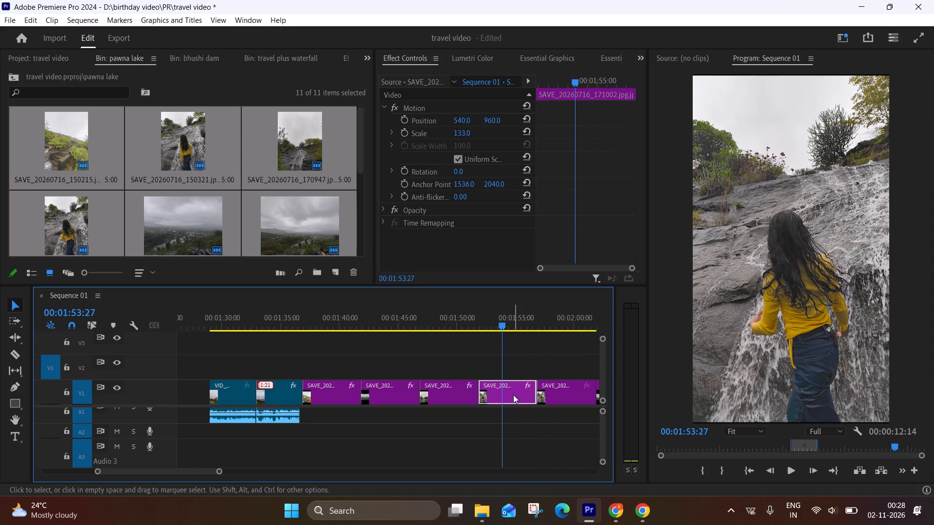
key(BackSpace)
click(513, 395)
key(BackSpace)
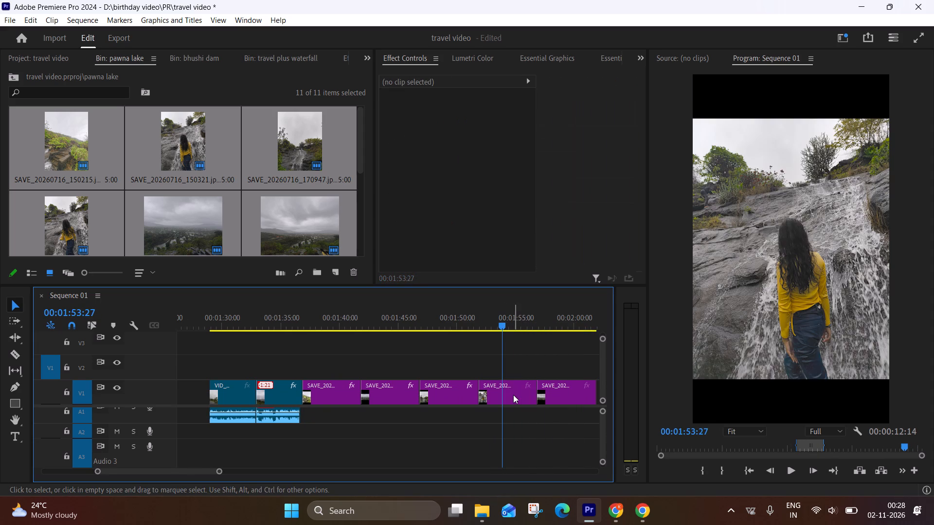
Enlarge waterfall portrait photo SAVE_20260716_150321.jpg to fill the frame, setting its scale to 139.
click(509, 381)
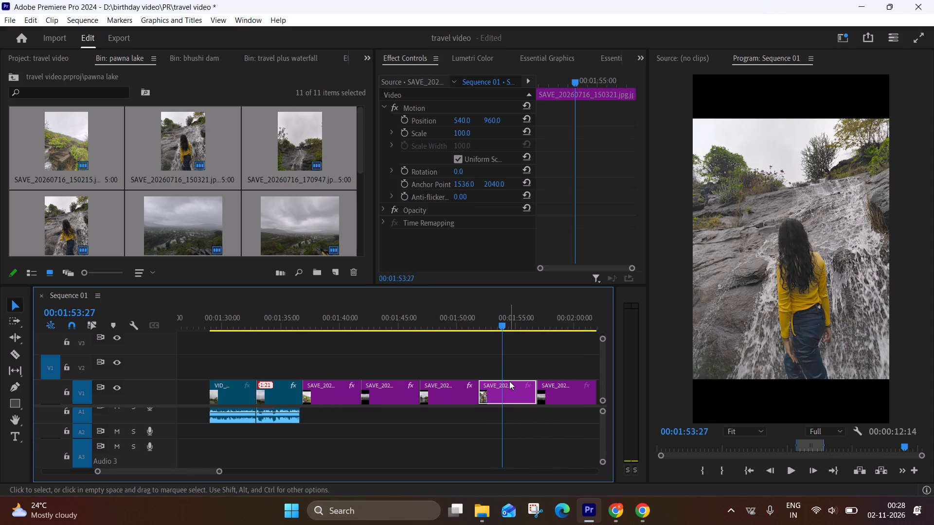
drag(458, 133, 475, 132)
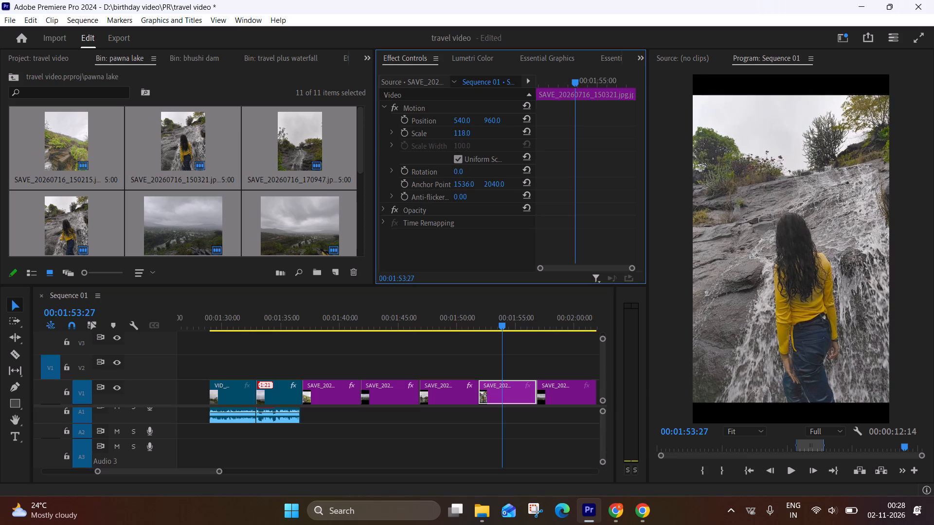
drag(475, 132, 487, 130)
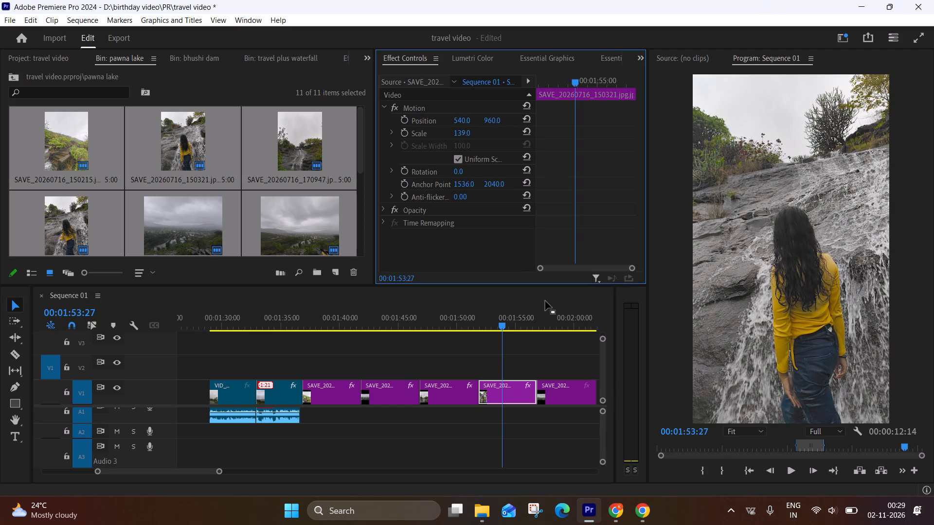
Delete the cloudy landscape photo at the end of the V1 clips.
drag(552, 327, 574, 328)
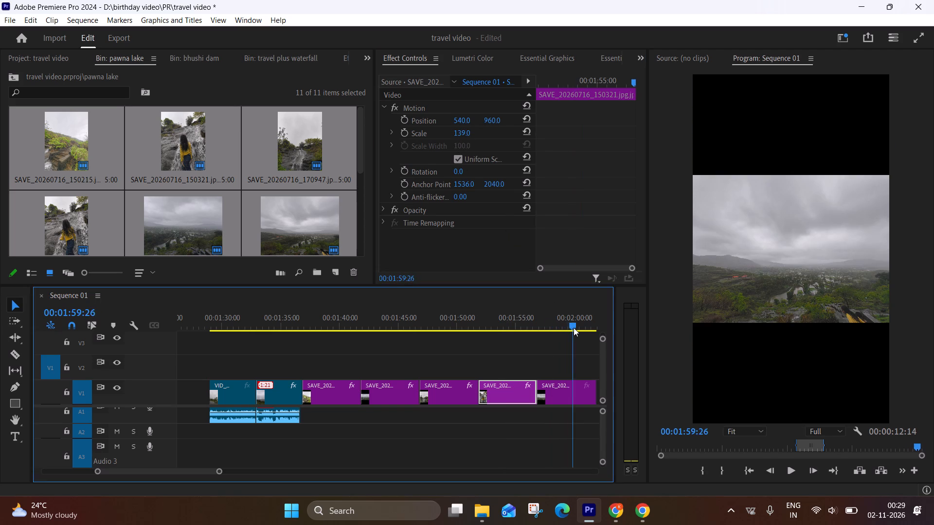
drag(574, 328, 387, 364)
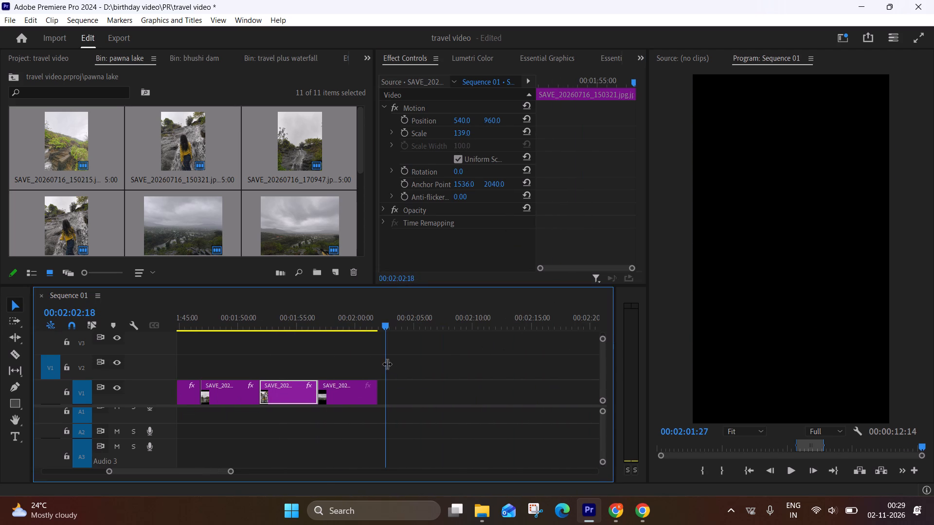
click(343, 385)
key(BackSpace)
Mark in and out points around the last group of videos and photos, from about 00:01:29:00 to the final photo's end.
text(--)
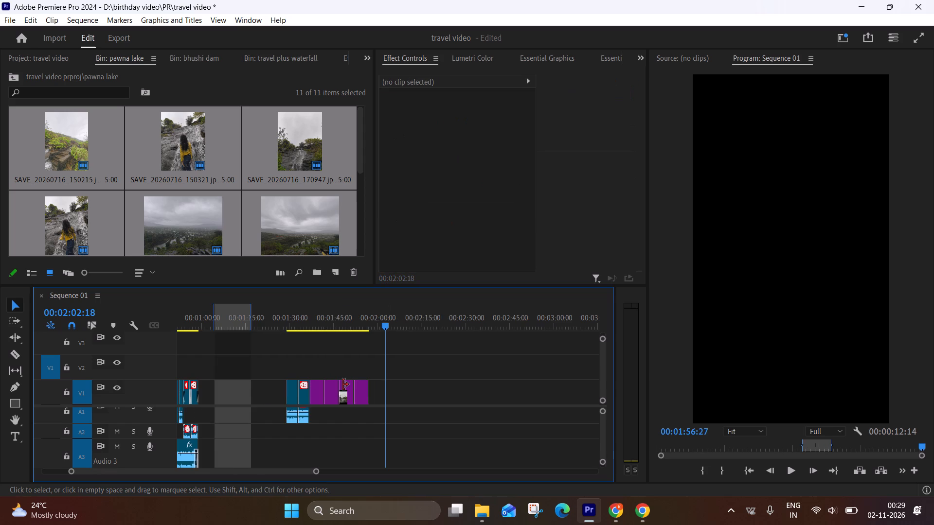
click(284, 323)
click(284, 323)
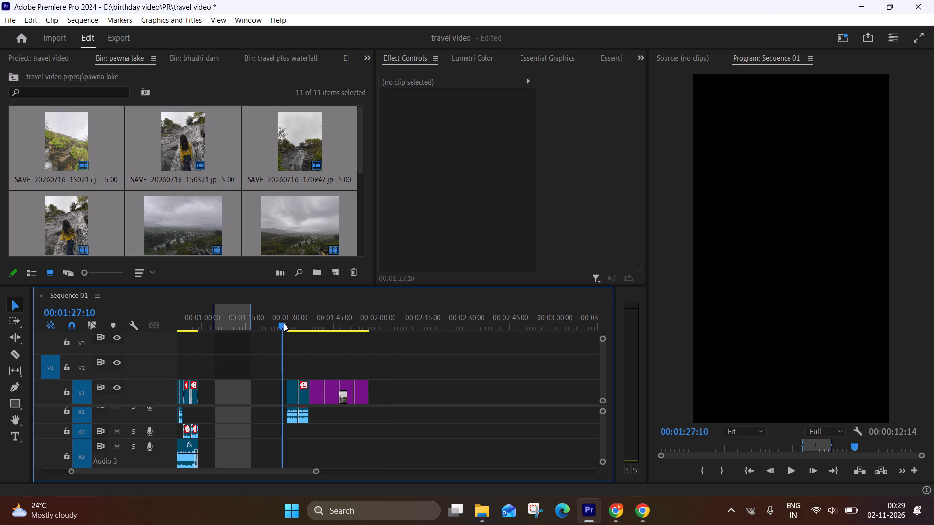
drag(284, 323, 288, 327)
drag(284, 322, 288, 325)
key(i)
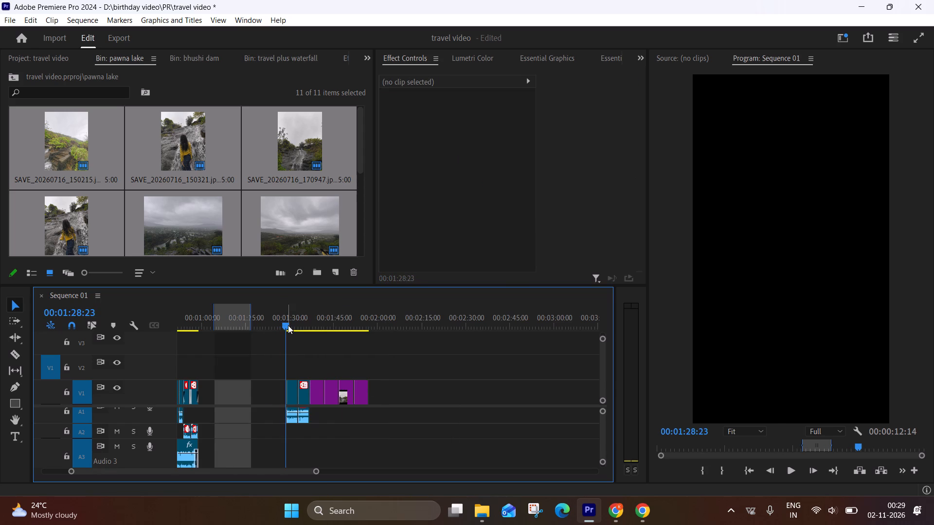
click(369, 325)
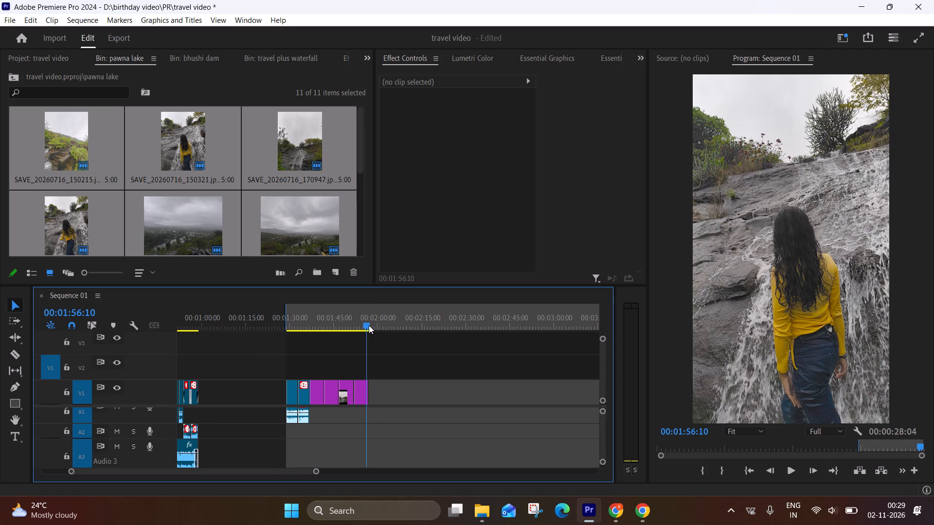
key(o)
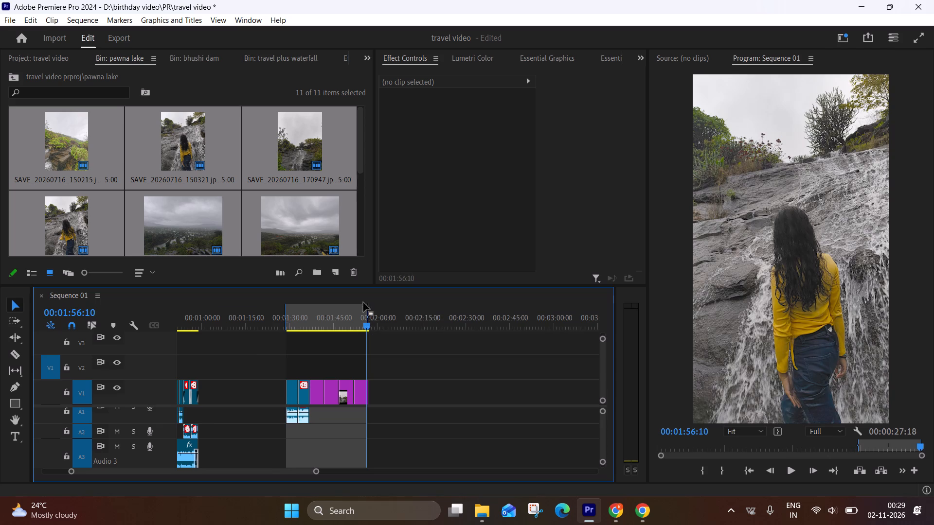
drag(367, 309, 373, 311)
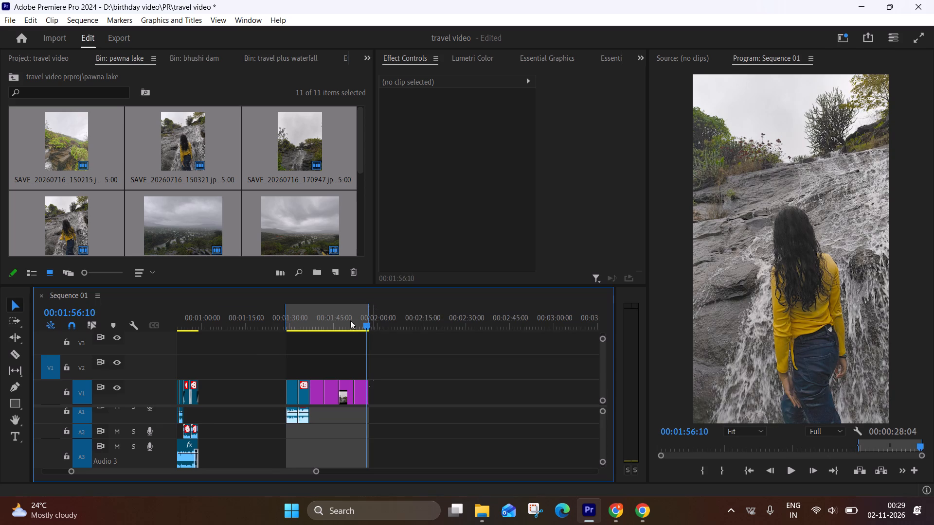
click(287, 312)
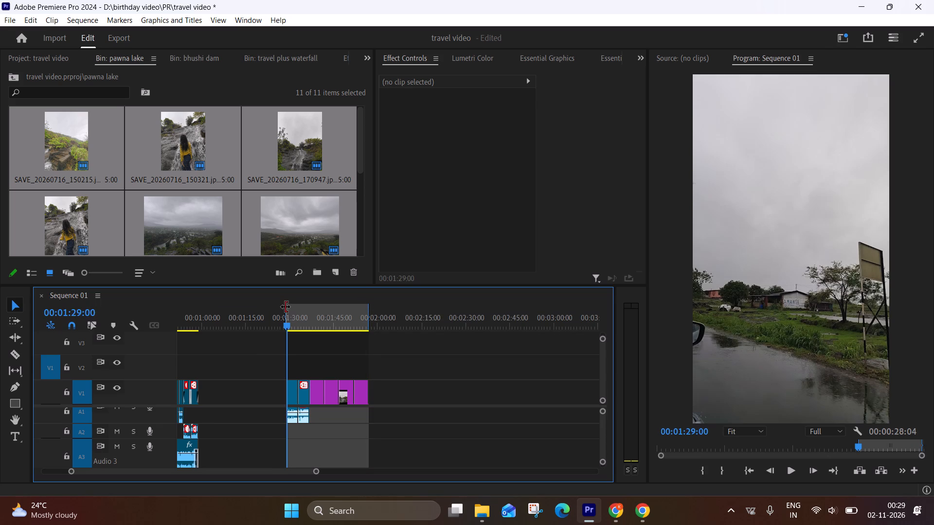
click(286, 307)
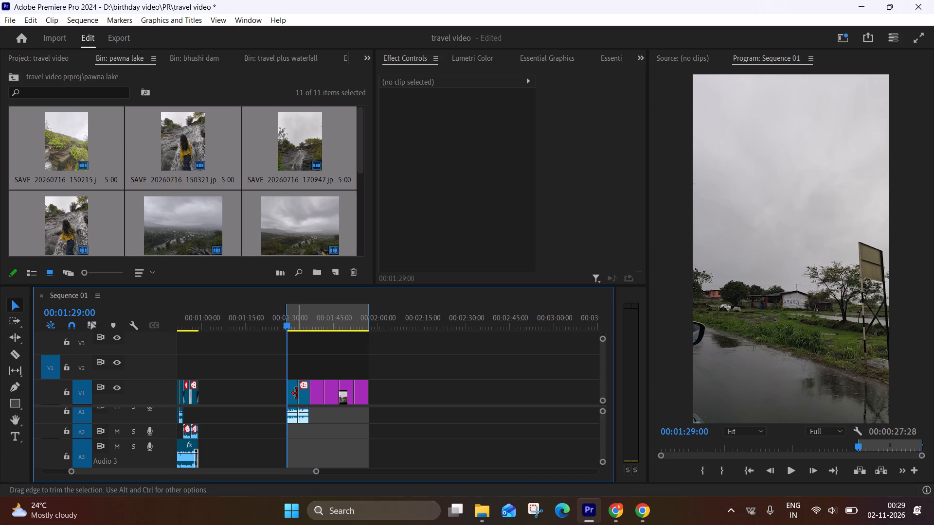
Review the two videos and the first photos within the marked range.
click(297, 393)
text(===)
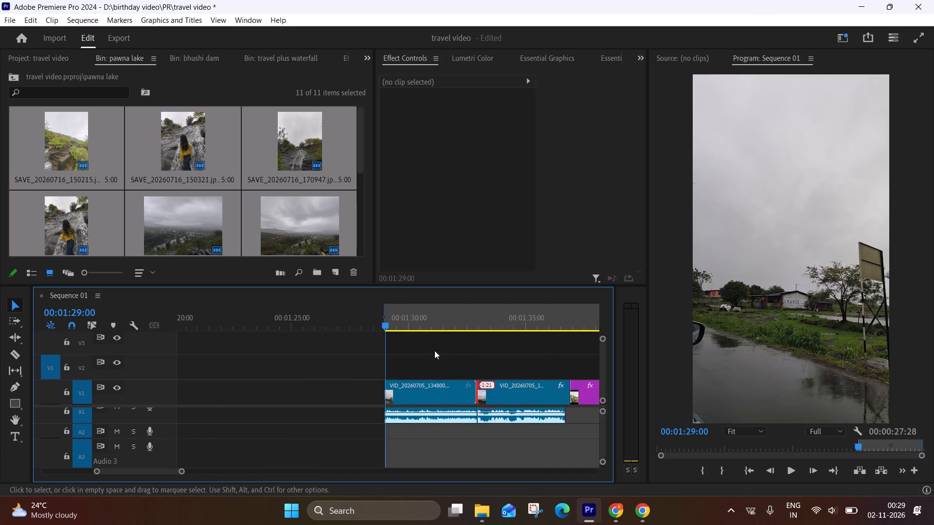
drag(476, 326, 612, 326)
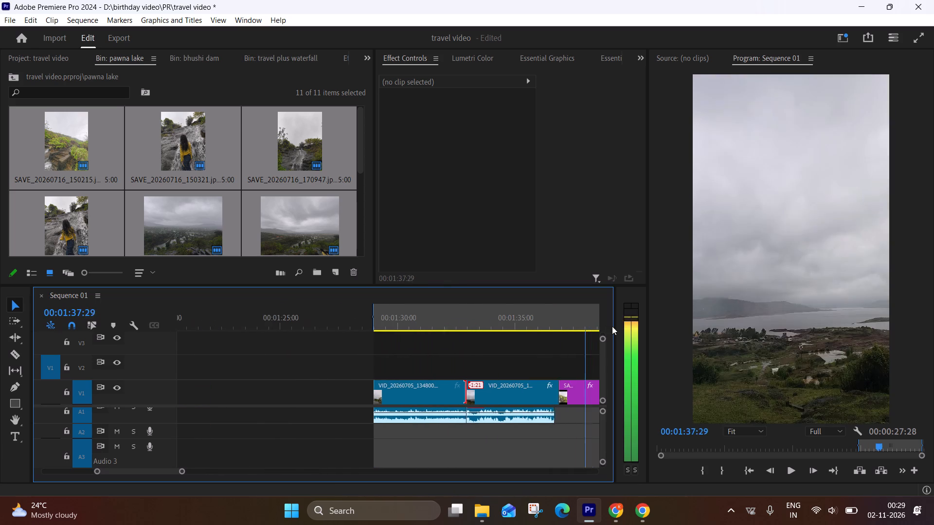
drag(612, 326, 568, 367)
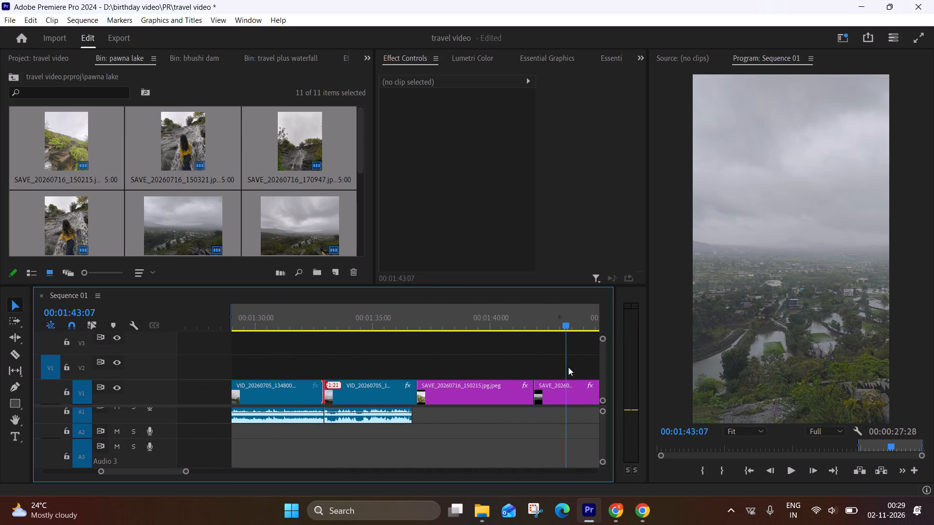
drag(568, 367, 548, 378)
text(--)
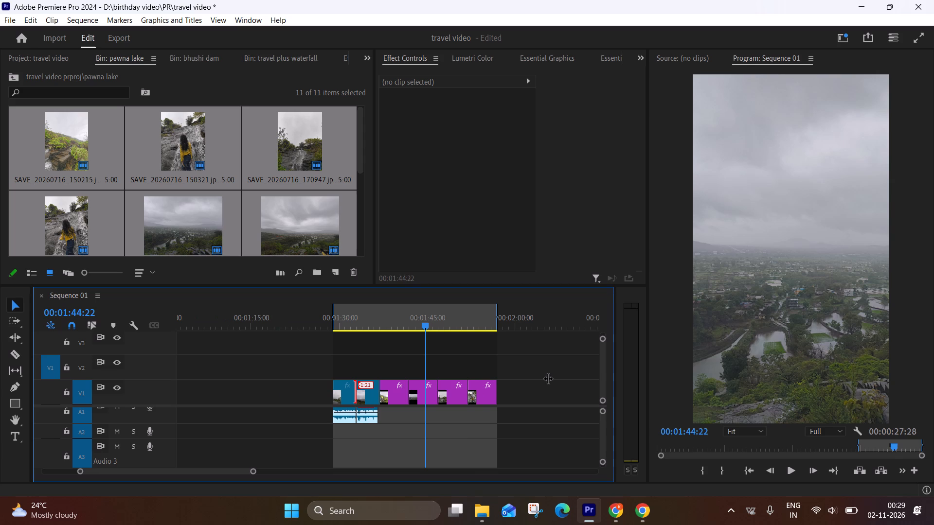
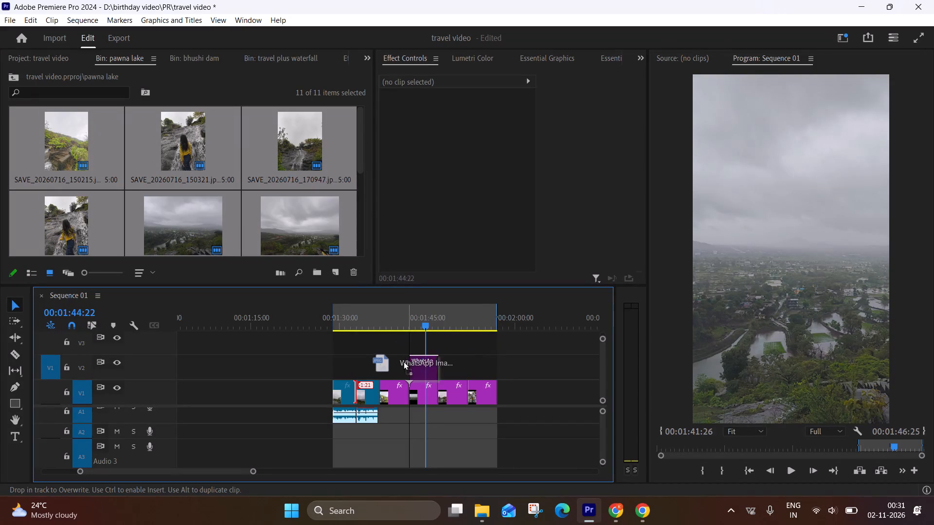
Place the WhatsApp food photo on V1 directly after the second video, shifting the four photos that follow to make room.
drag(413, 373, 396, 371)
drag(401, 410, 424, 397)
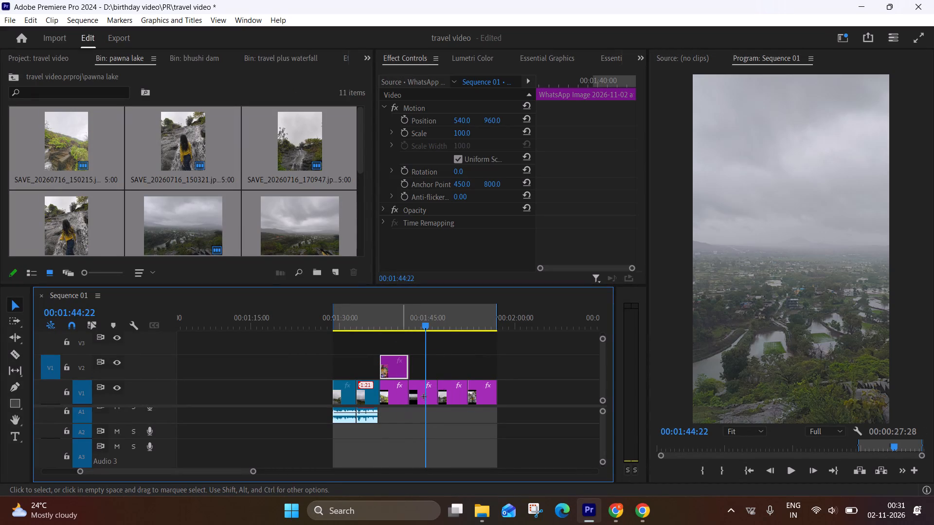
drag(424, 397, 490, 395)
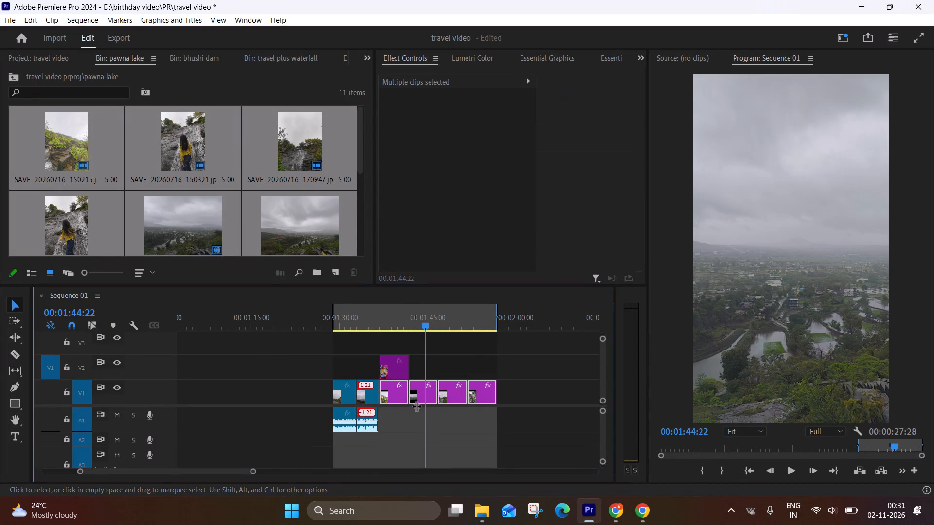
drag(392, 399, 424, 393)
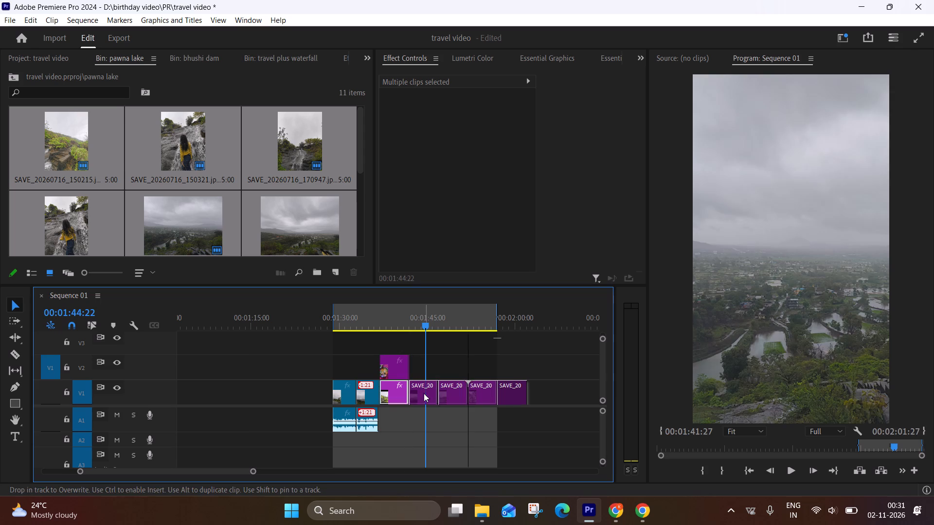
click(395, 371)
drag(395, 371, 395, 386)
Enlarge the food photo to fill the frame, setting its scale to 125 and its horizontal position to 563.
click(385, 322)
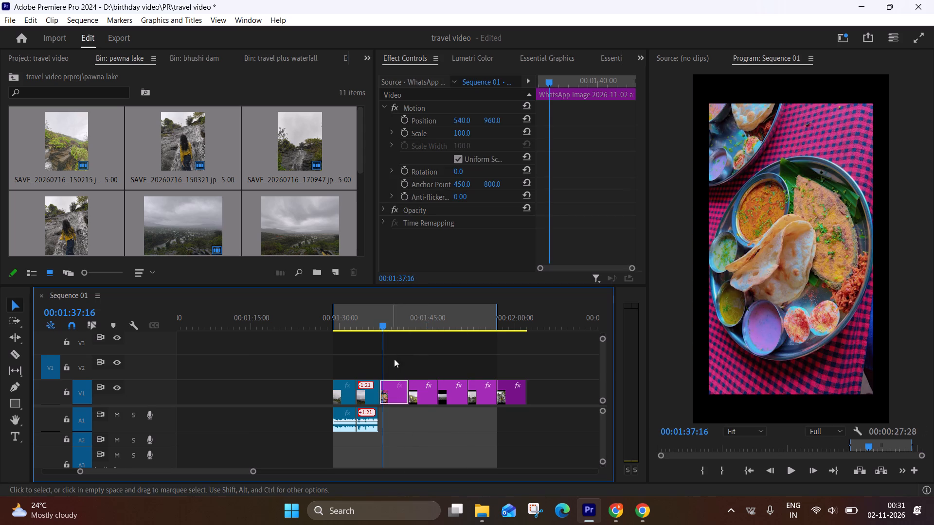
click(401, 390)
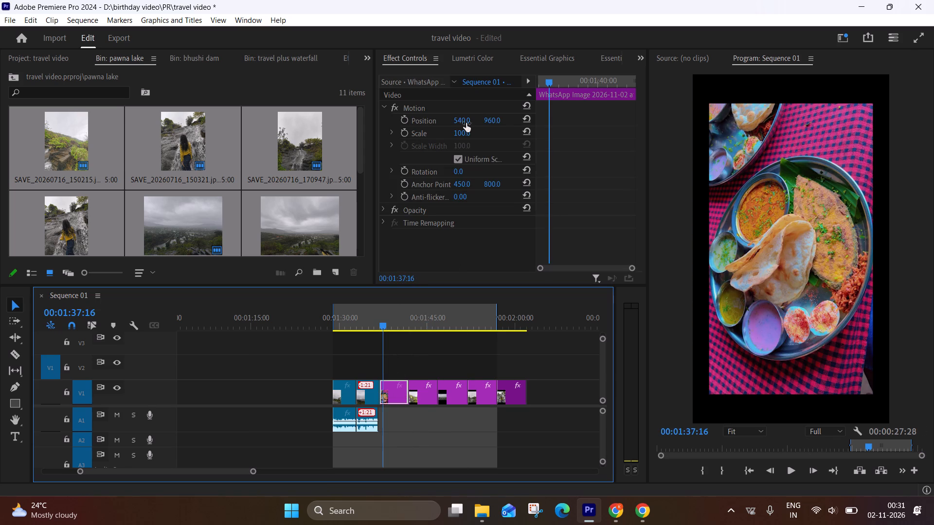
drag(460, 135, 473, 134)
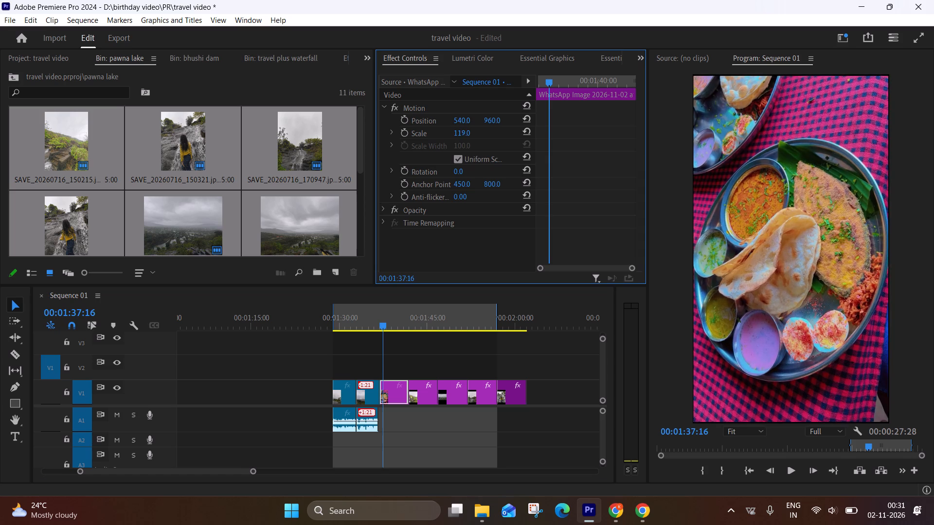
drag(473, 134, 476, 134)
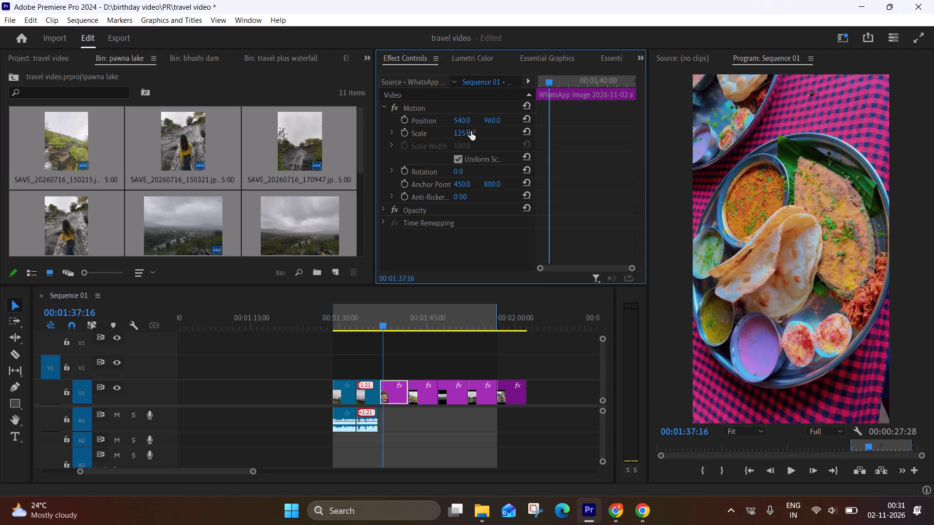
drag(463, 122, 457, 122)
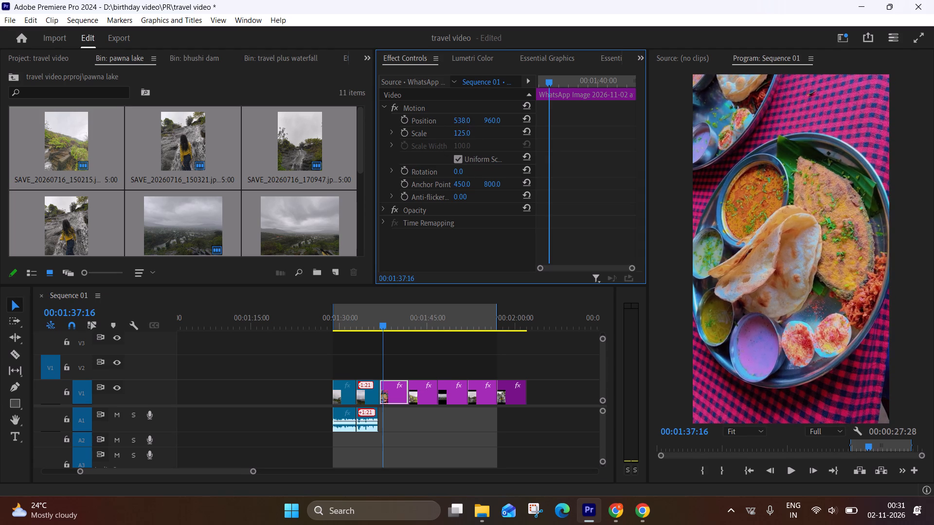
drag(457, 122, 476, 123)
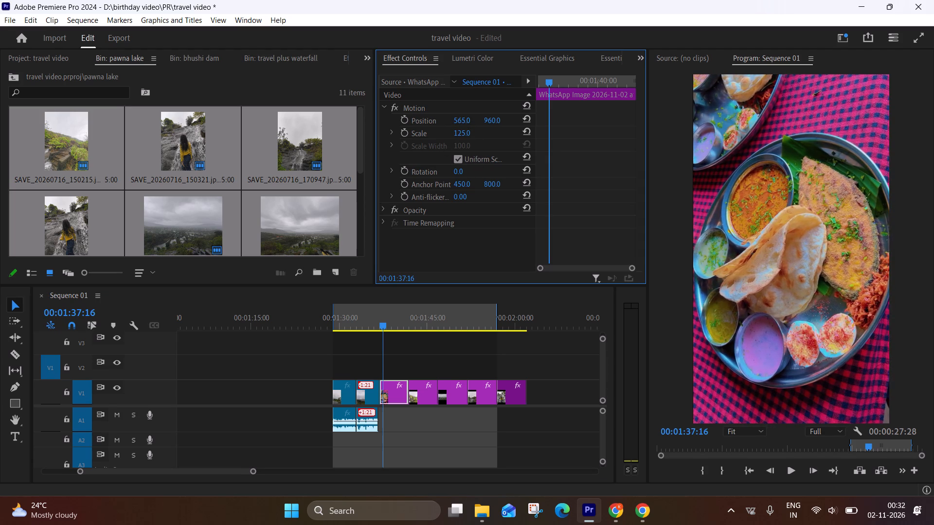
drag(476, 123, 475, 124)
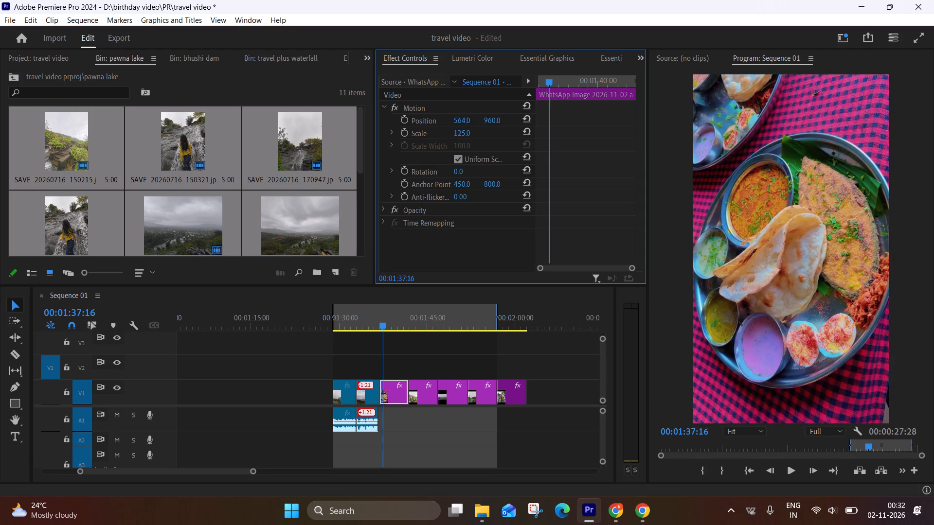
drag(475, 124, 475, 124)
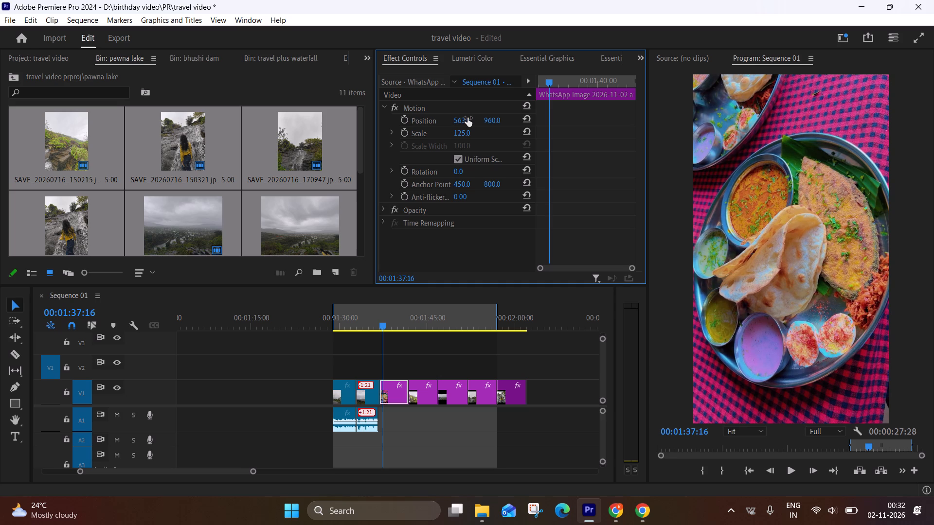
Play back the sequence from the end of the first video through the second video into the food photo.
click(363, 318)
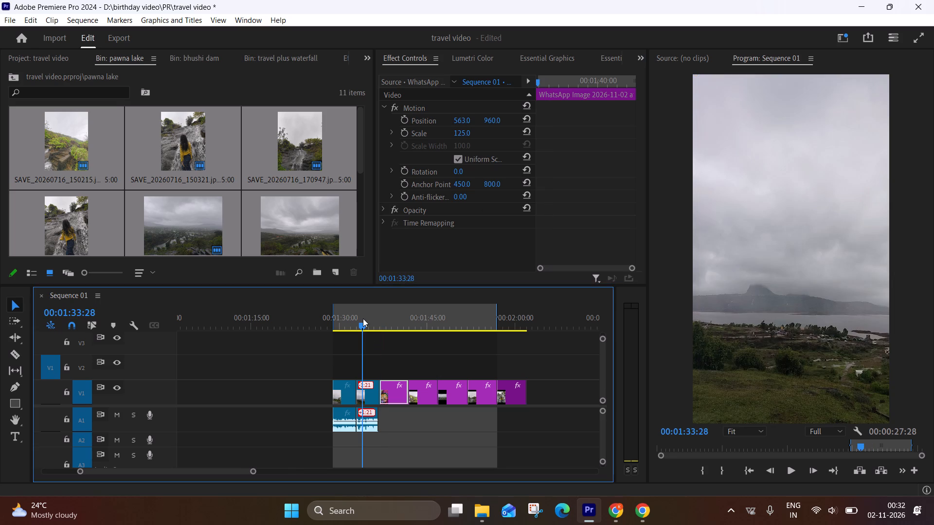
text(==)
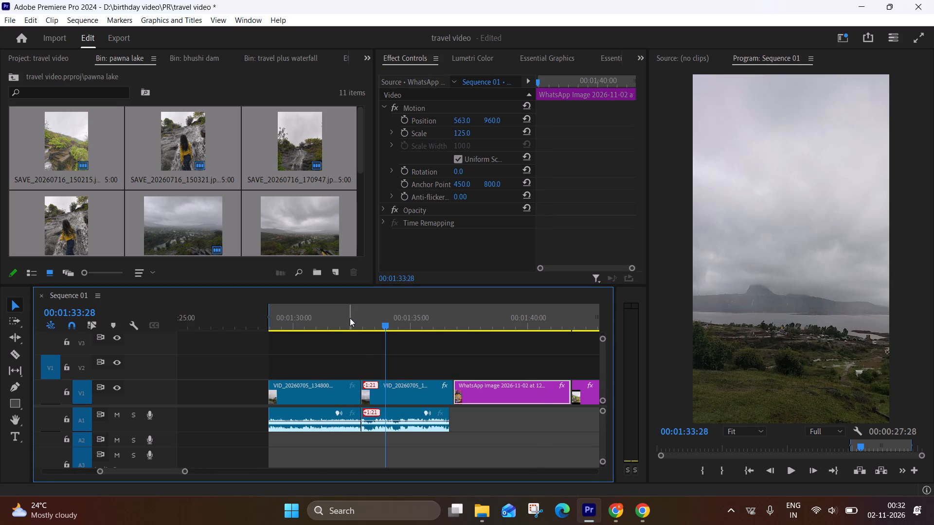
click(350, 318)
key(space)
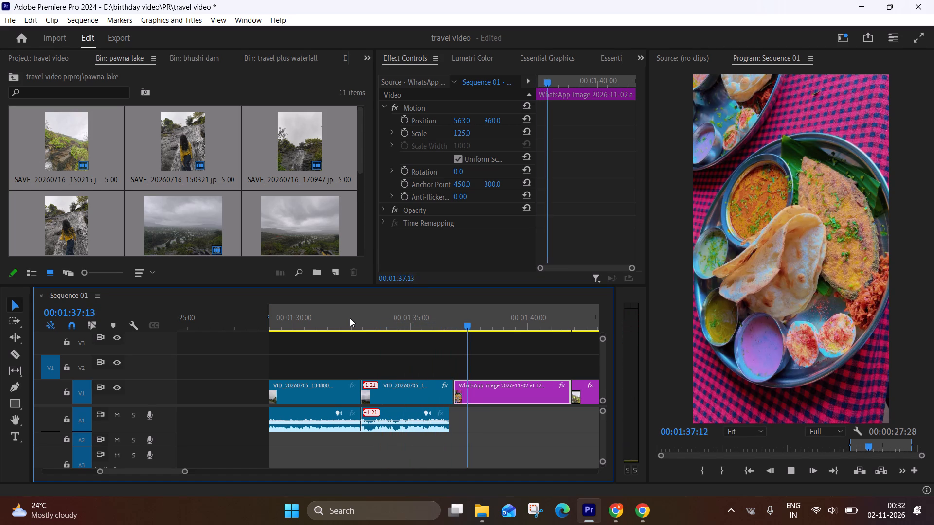
Shorten the WhatsApp food photo on V1 to end at about 00:01:39:15 and close the gap after it.
key(space)
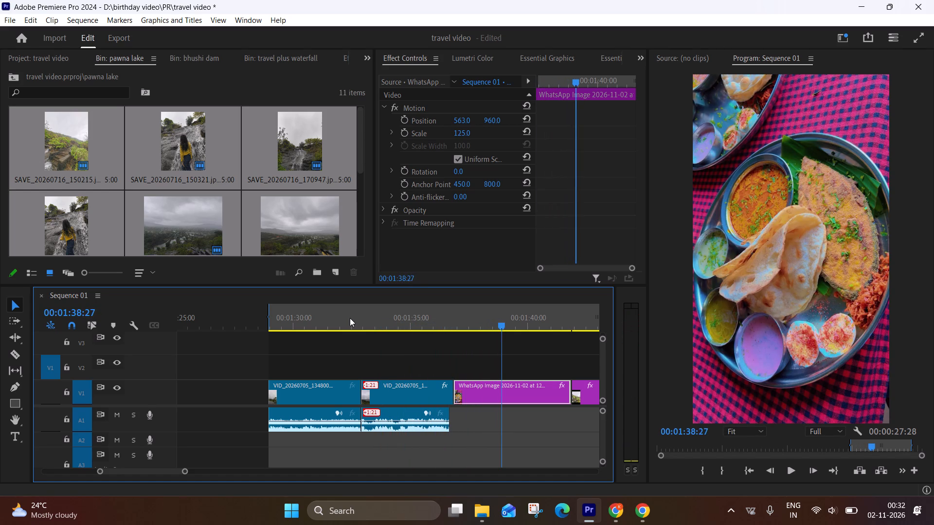
click(453, 327)
drag(453, 327, 459, 326)
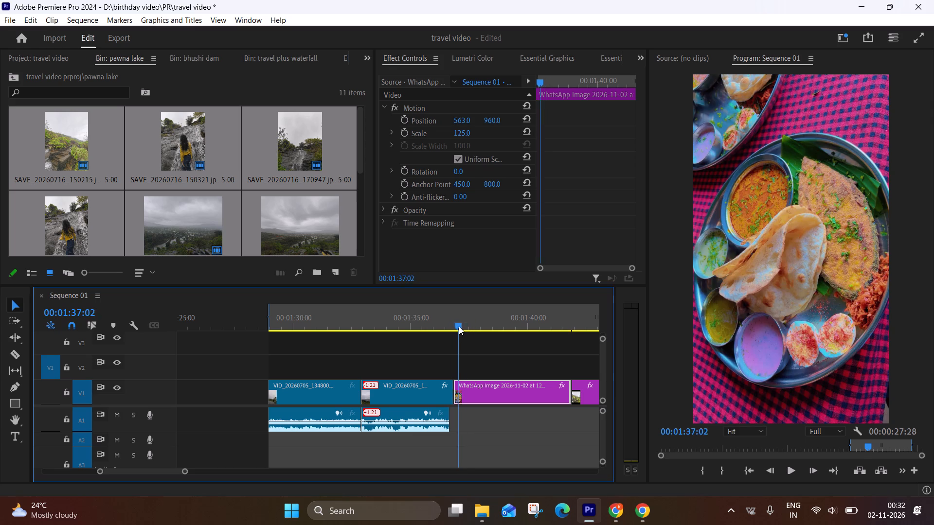
drag(459, 326, 473, 321)
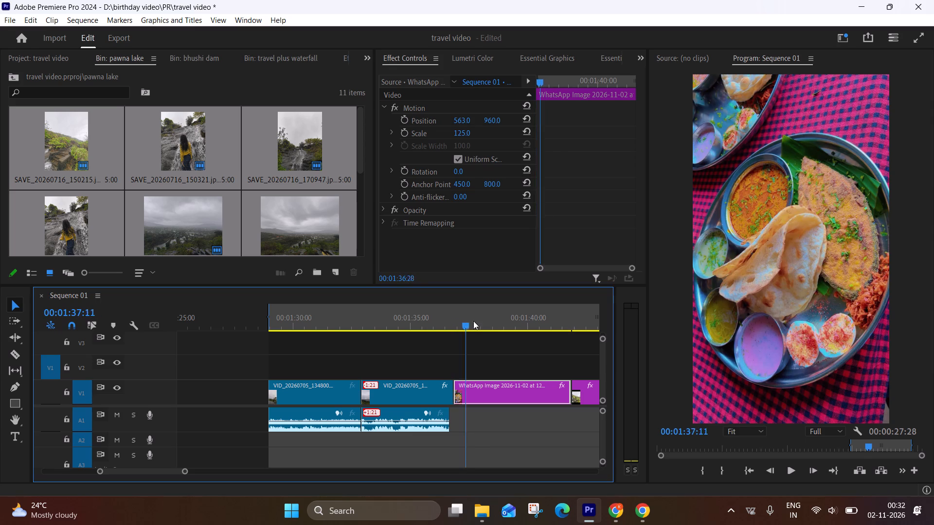
drag(473, 321, 533, 315)
drag(569, 382, 521, 382)
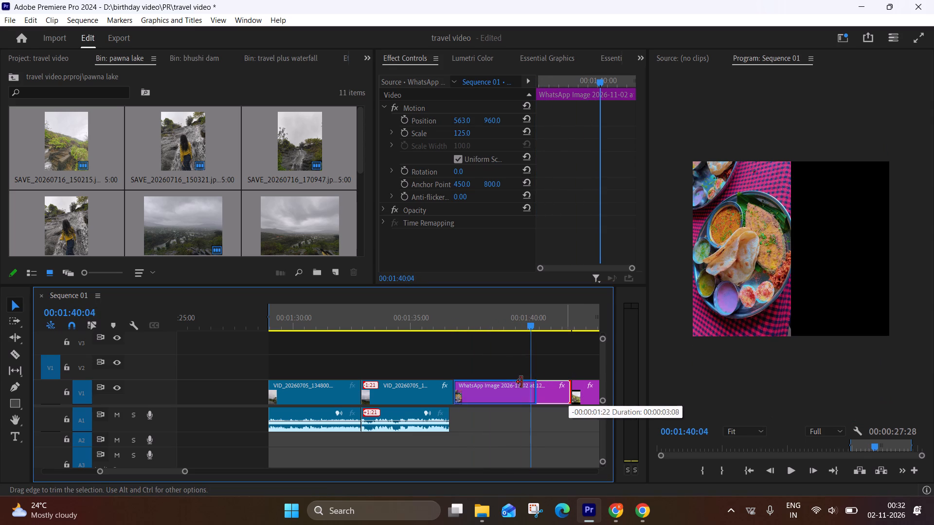
drag(521, 382, 513, 382)
click(563, 397)
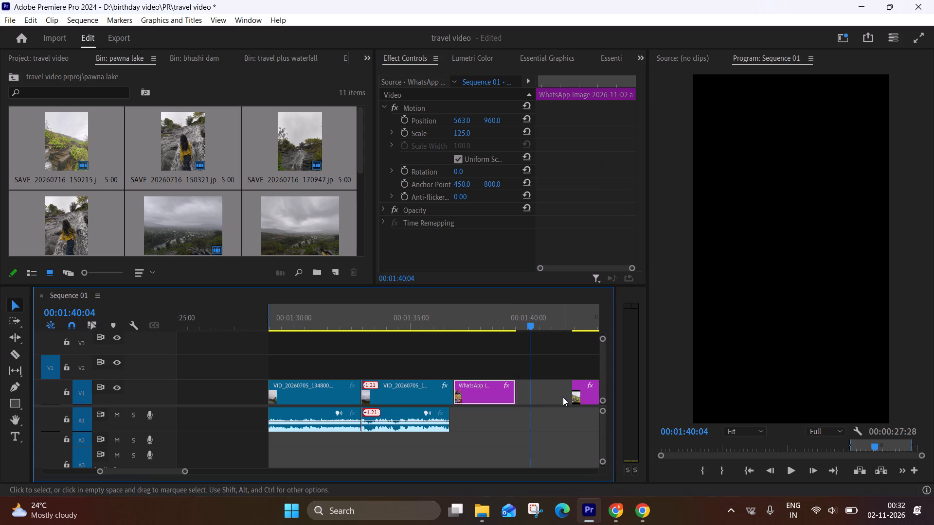
key(BackSpace)
Trim the end of stone-steps photo SAVE_20260716_150215 to a duration of 00:00:02:22 and close the gap after it.
drag(524, 319, 521, 319)
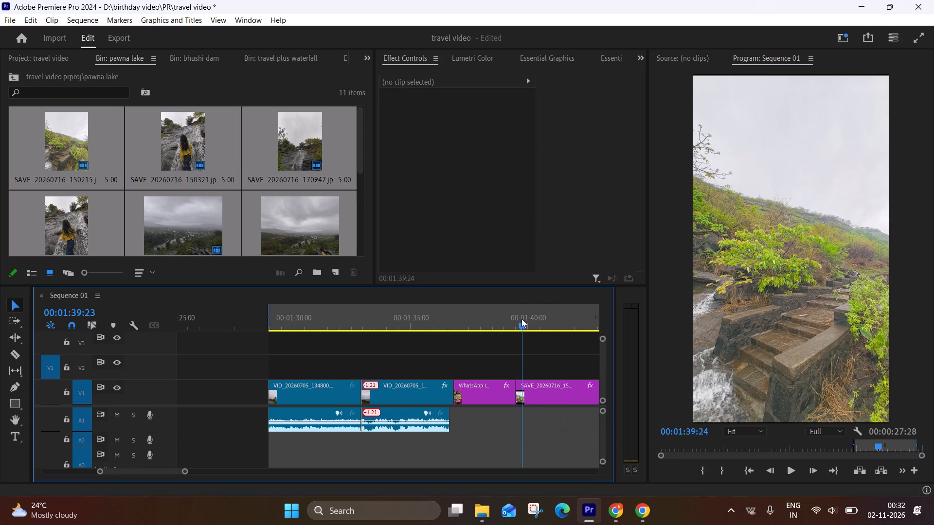
drag(521, 319, 519, 318)
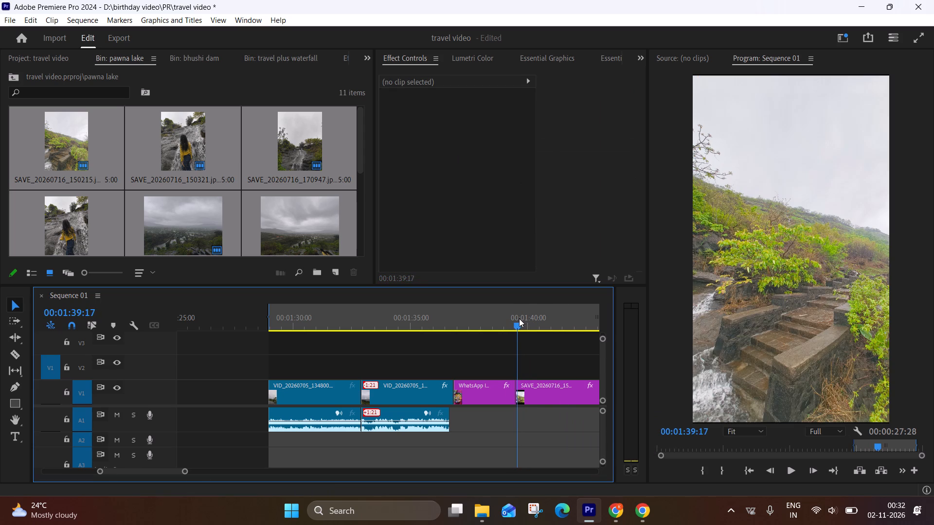
drag(519, 318, 575, 317)
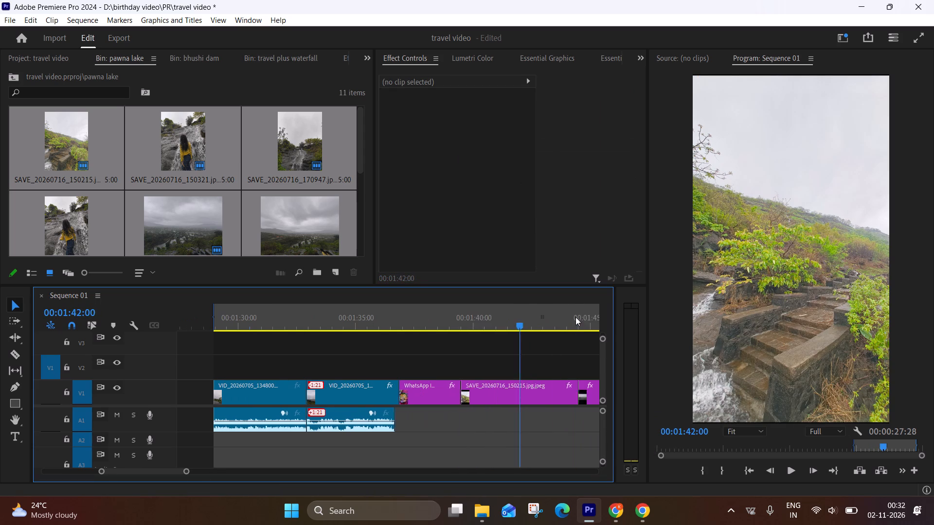
click(516, 397)
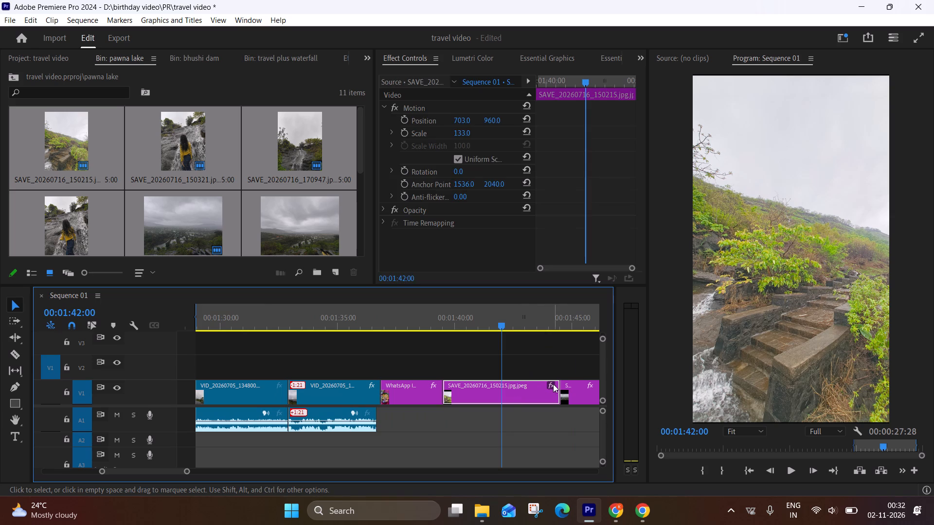
drag(556, 386, 503, 391)
click(532, 398)
key(BackSpace)
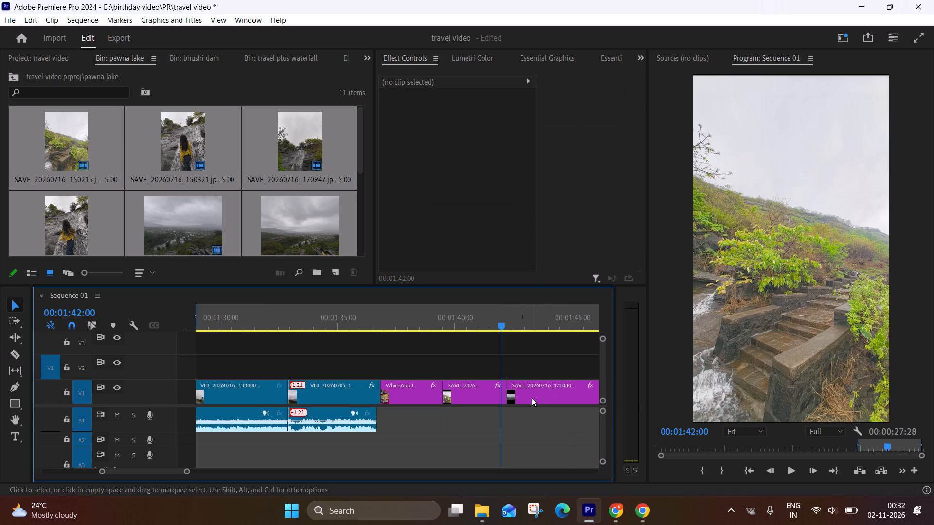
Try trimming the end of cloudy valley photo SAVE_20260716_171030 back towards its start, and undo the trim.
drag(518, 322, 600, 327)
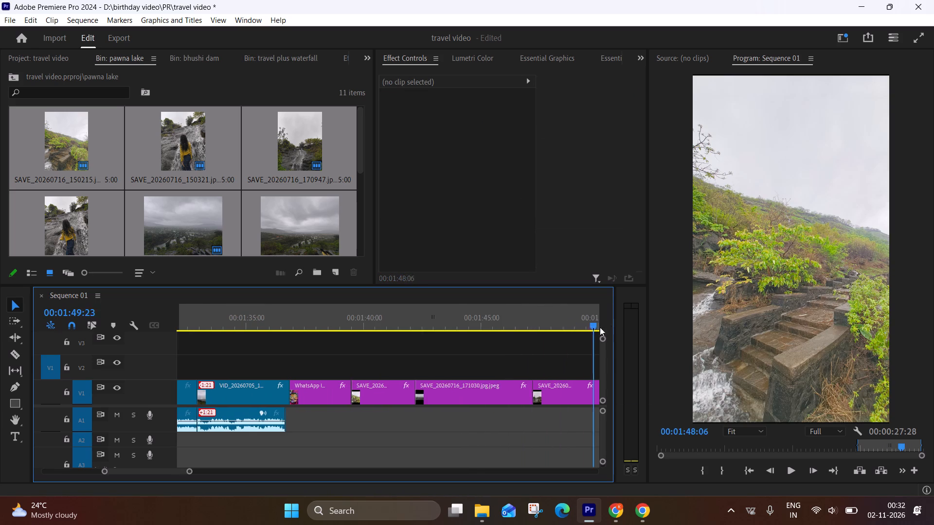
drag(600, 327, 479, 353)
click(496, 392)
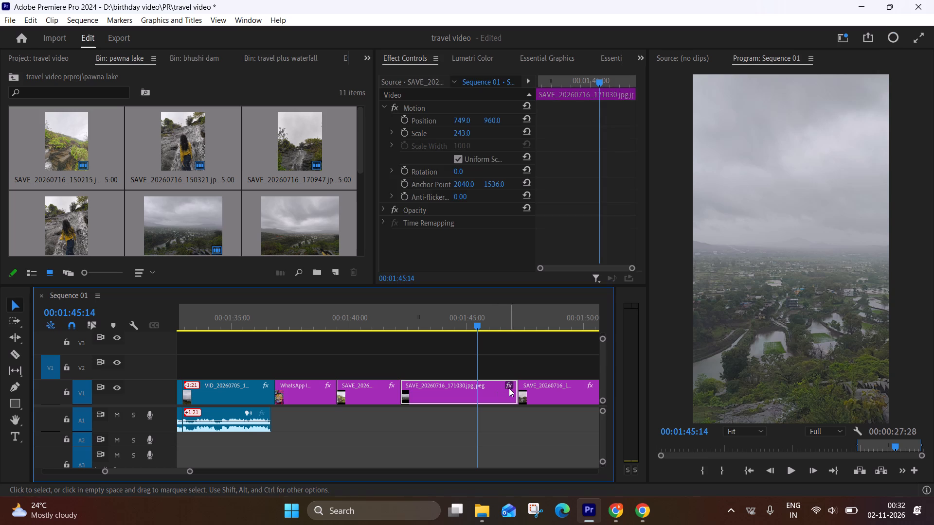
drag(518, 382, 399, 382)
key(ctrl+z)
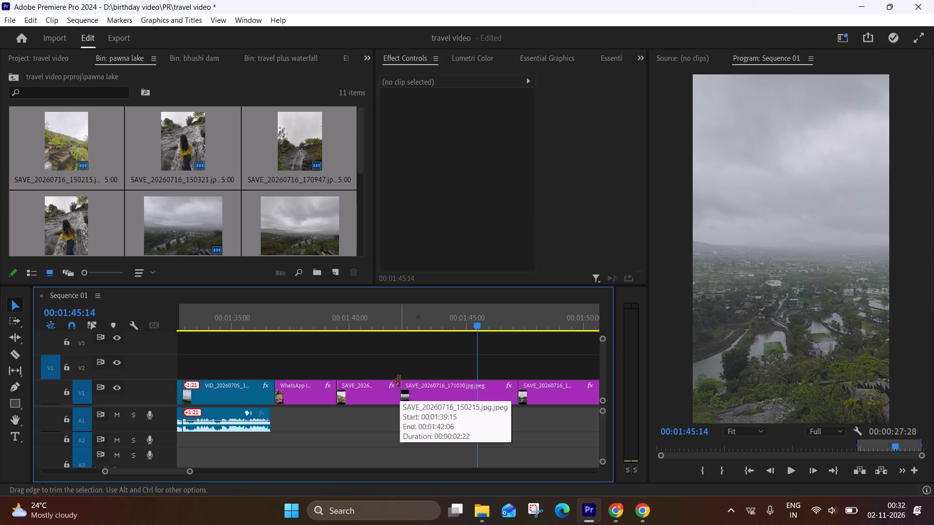
Shorten cloudy valley photo SAVE_20260716_171030 to end just after 00:01:45:19 and close the gap before the following photo.
click(486, 393)
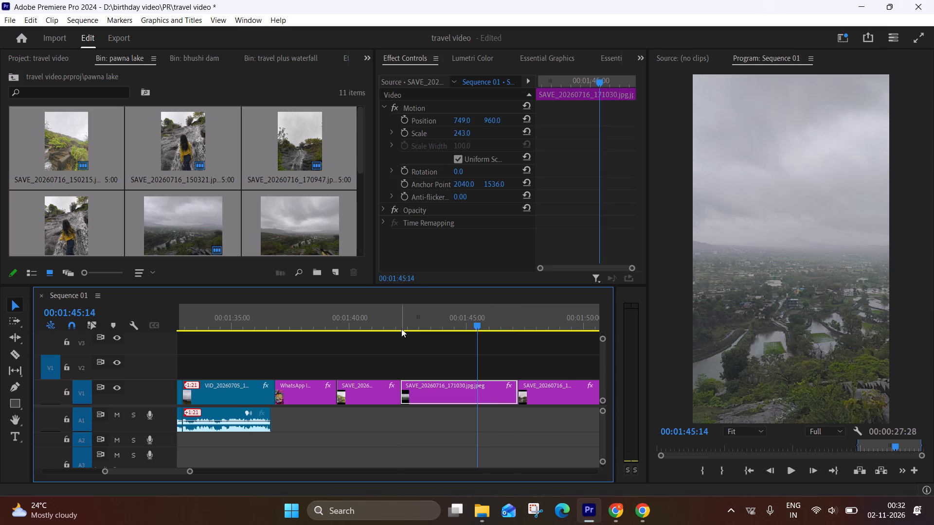
click(401, 329)
drag(401, 329, 438, 331)
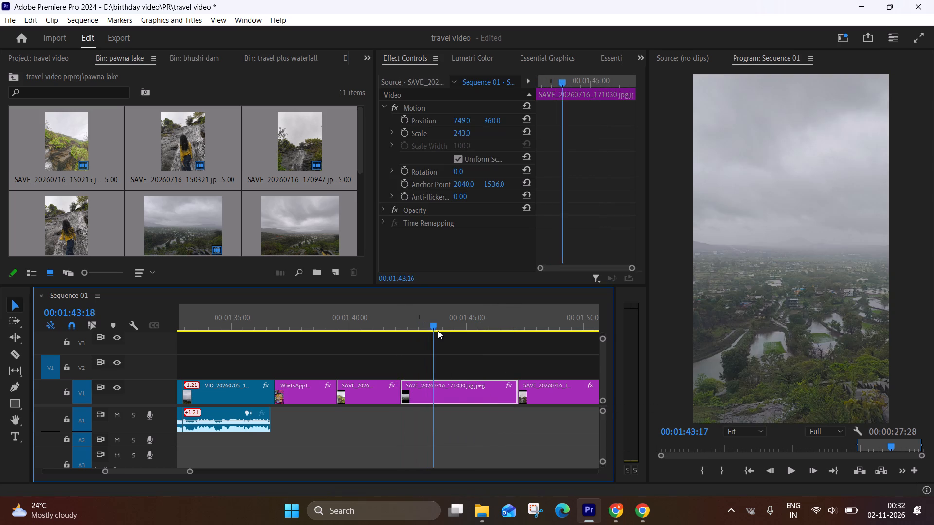
drag(438, 331, 482, 338)
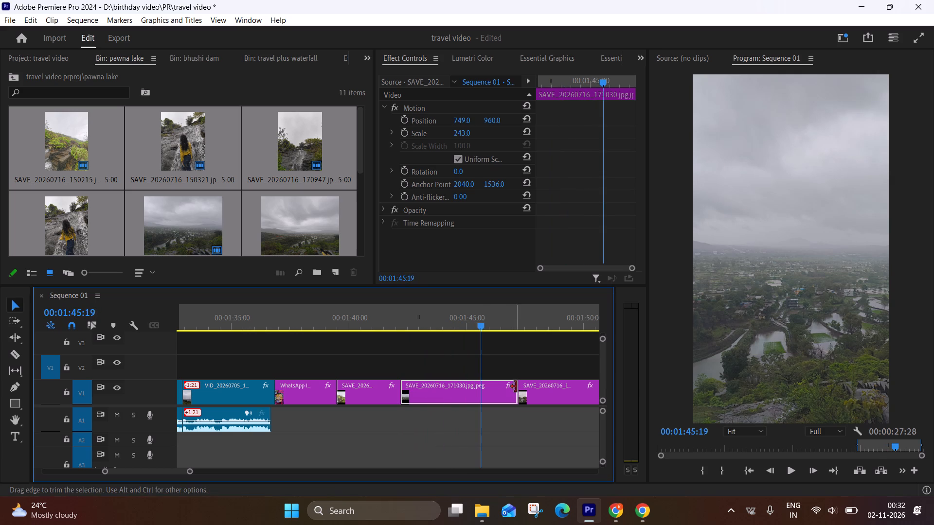
drag(516, 386, 485, 386)
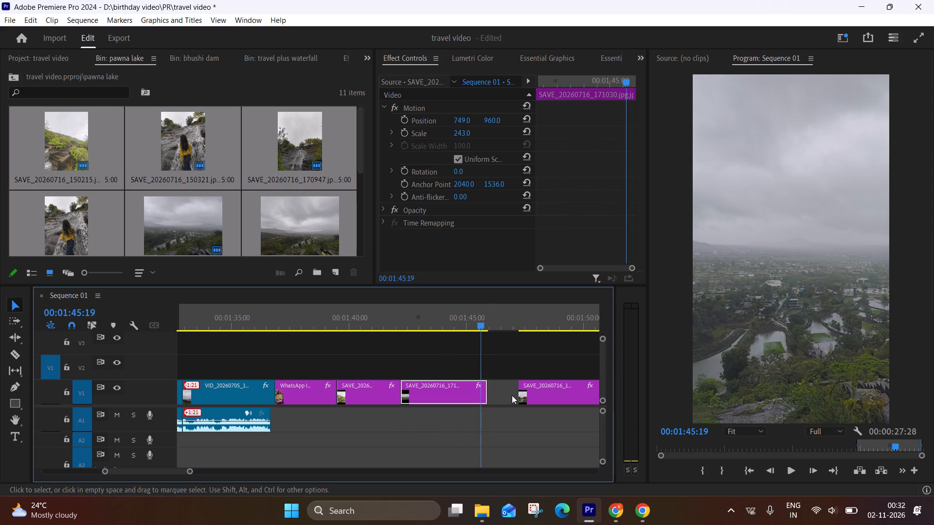
click(513, 396)
key(BackSpace)
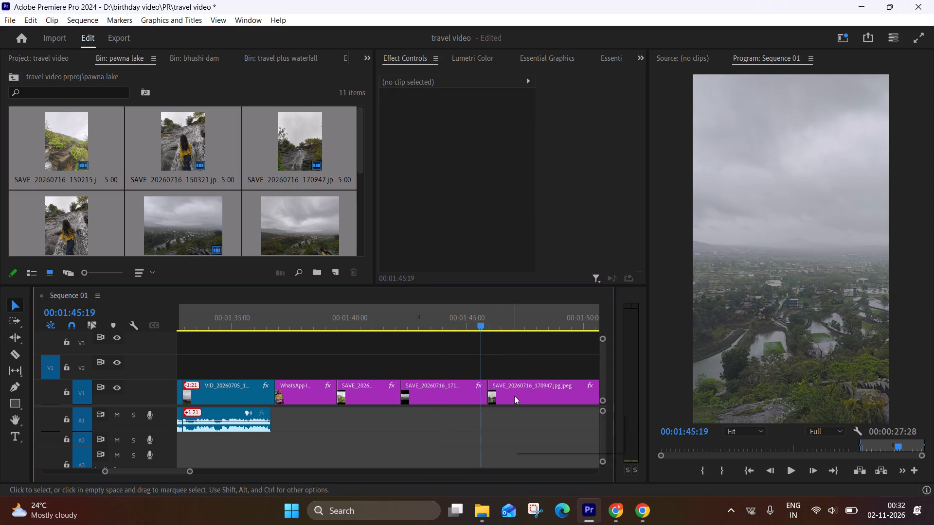
Shorten waterfall photo SAVE_20260716_170947 on V1 to end just after 00:01:48:25 and close the gap before the following photo.
click(510, 385)
scroll(510, 385, left, 2)
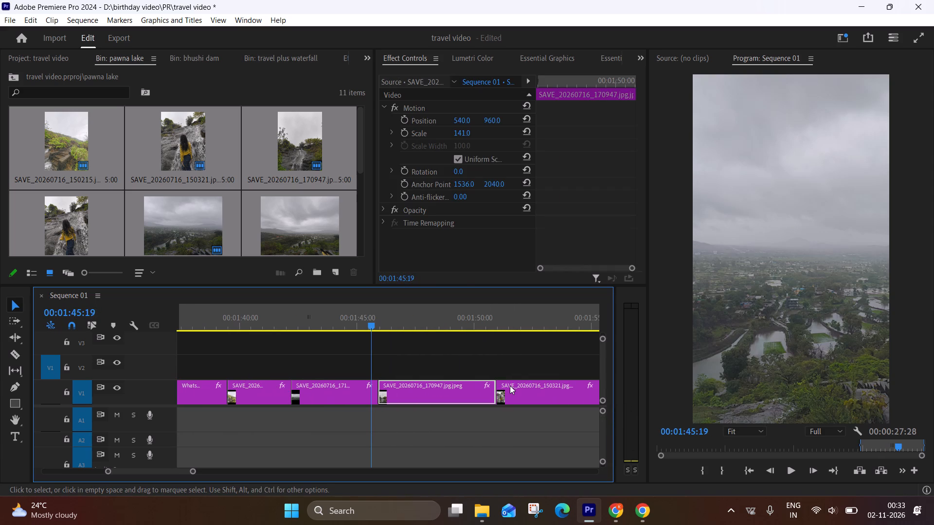
drag(380, 324, 404, 326)
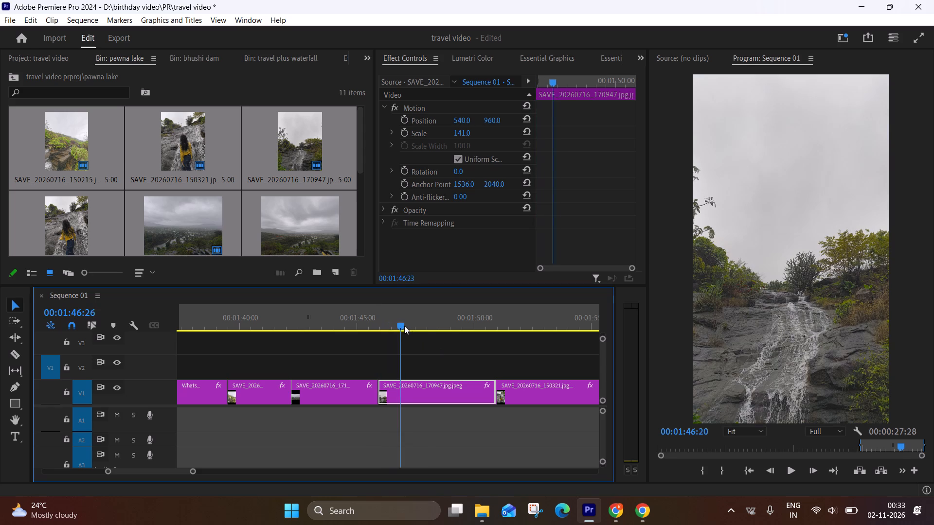
drag(404, 326, 448, 328)
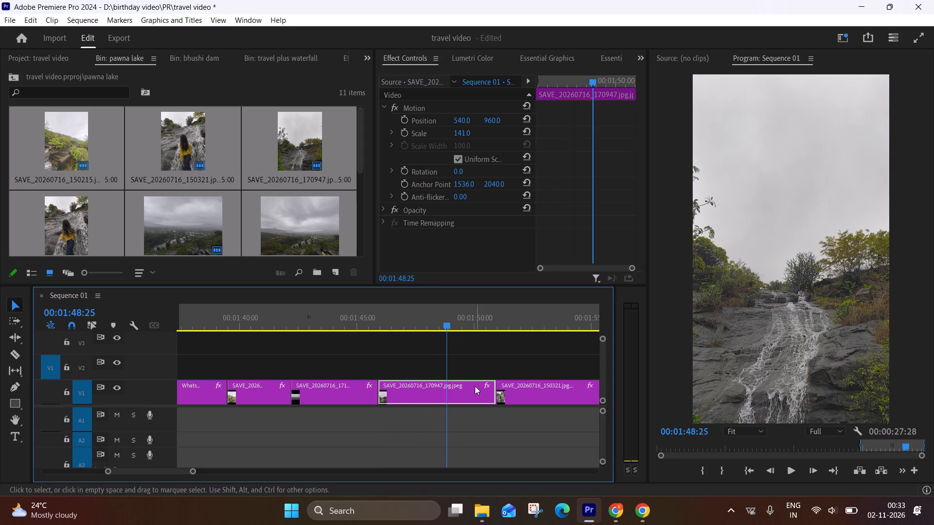
click(477, 394)
drag(493, 385, 471, 387)
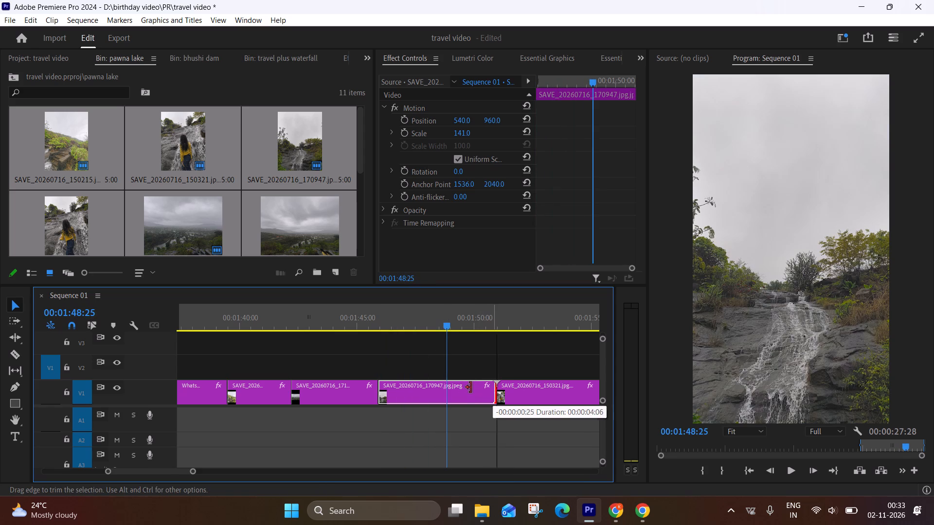
drag(471, 387, 455, 386)
click(486, 401)
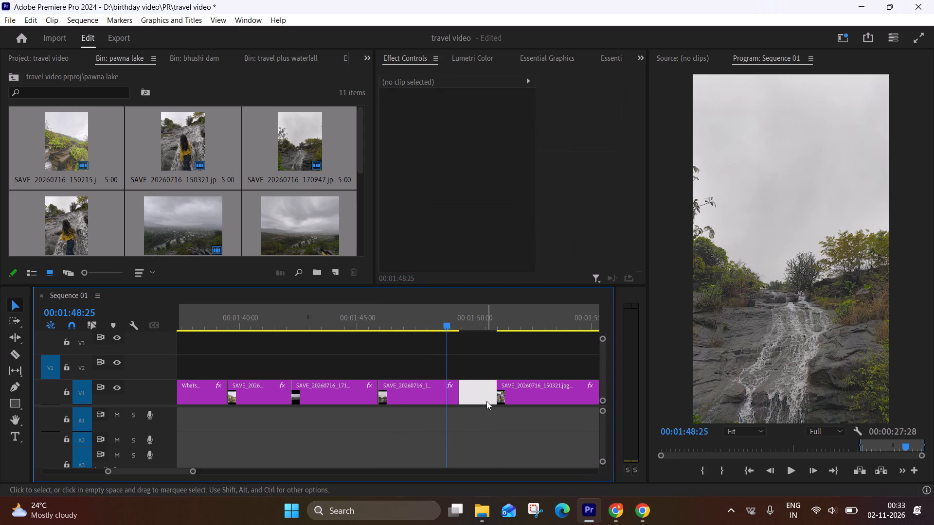
key(BackSpace)
Preview last waterfall photo SAVE_20260716_150321 up to 00:01:52:22 to mark where to trim its end.
drag(466, 319, 468, 319)
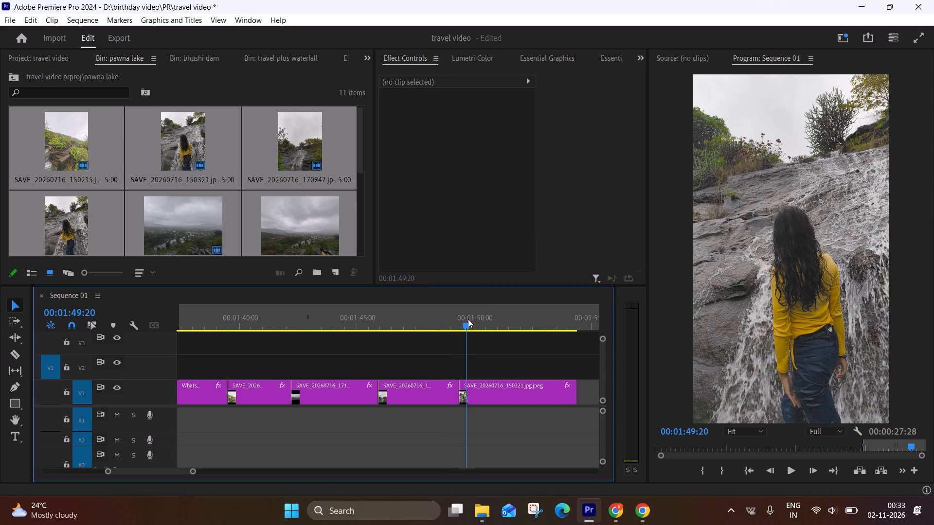
drag(468, 319, 540, 324)
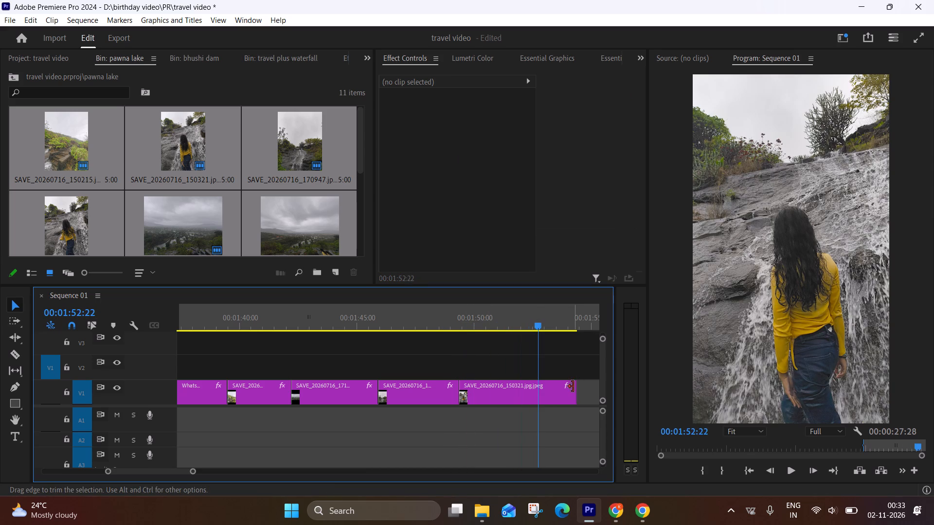
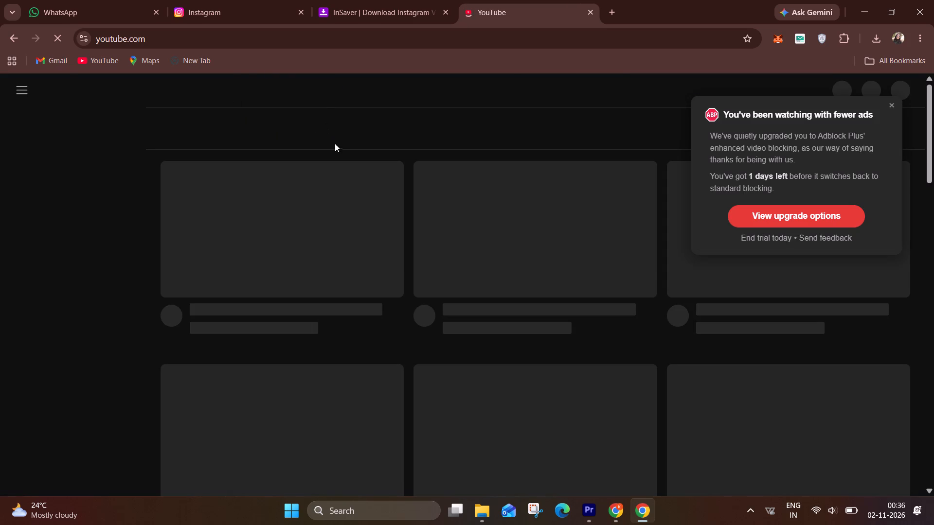
On YouTube in Chrome, dismiss the ad-blocker notice and begin a search query starting with "cha".
click(892, 105)
click(438, 88)
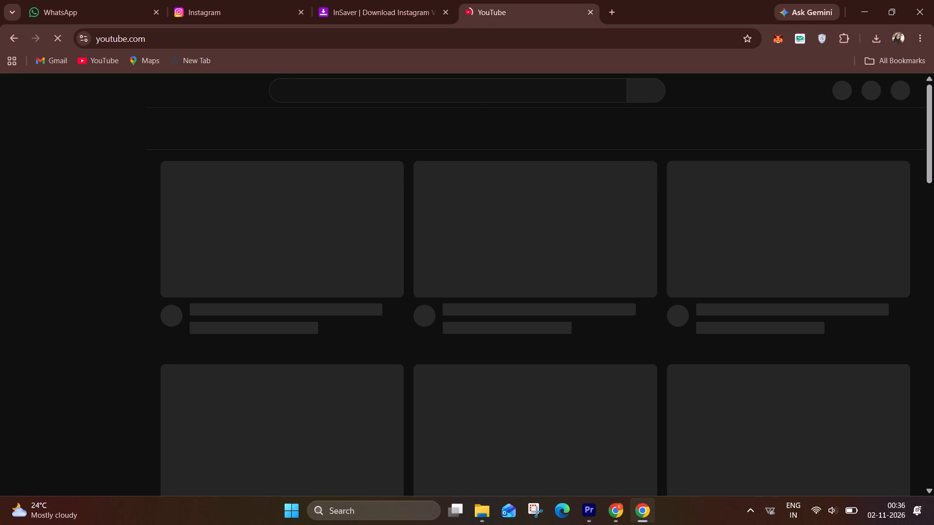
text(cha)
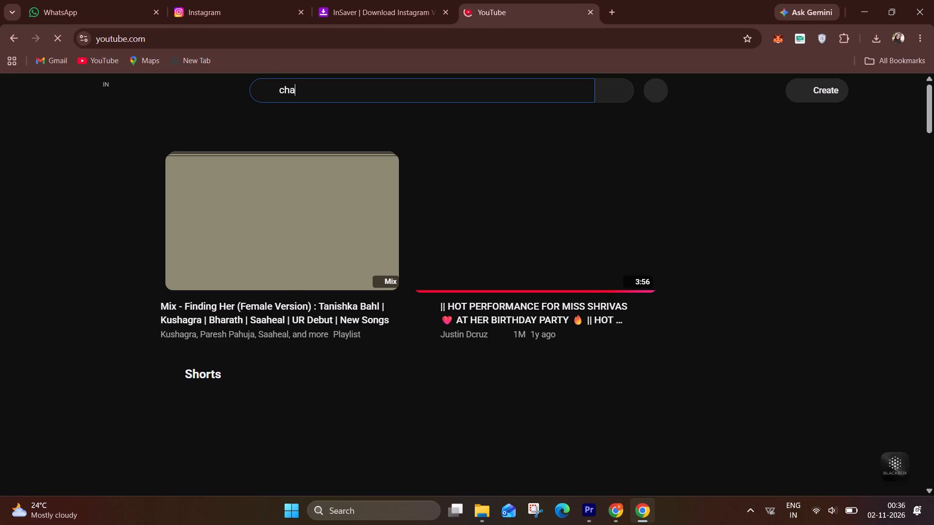
Search YouTube for the song "chanda chamke".
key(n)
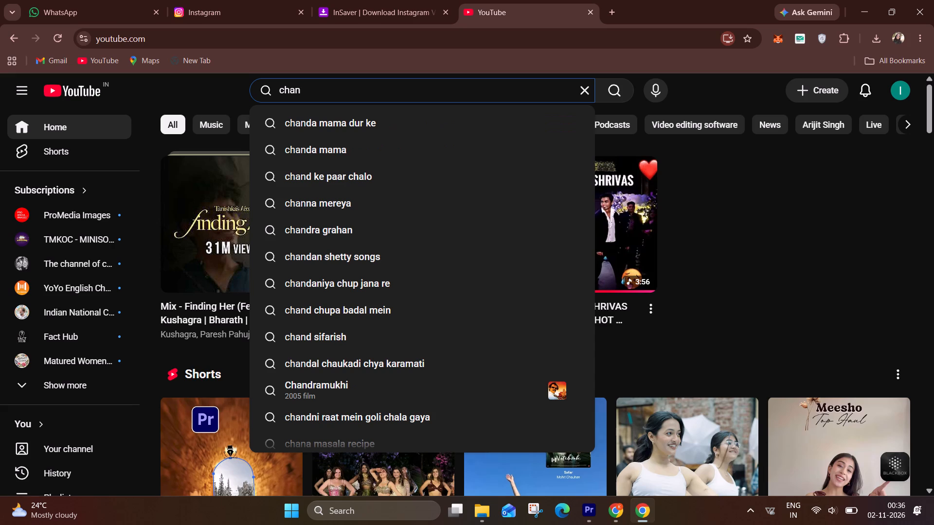
text(da cha)
click(438, 153)
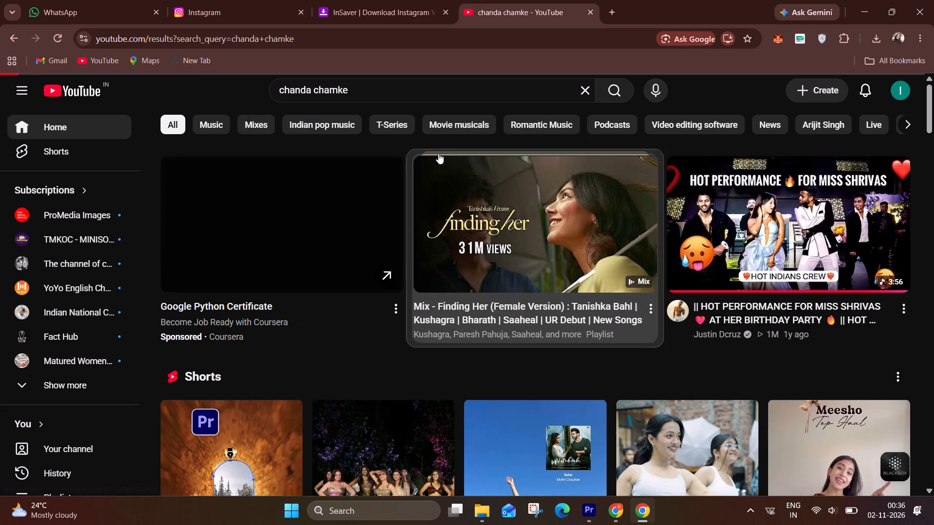
Browse the results, listen to the NH Soul Tune lyrics version of Chanda Chamke, and return to the results list.
scroll(470, 280, down, 6)
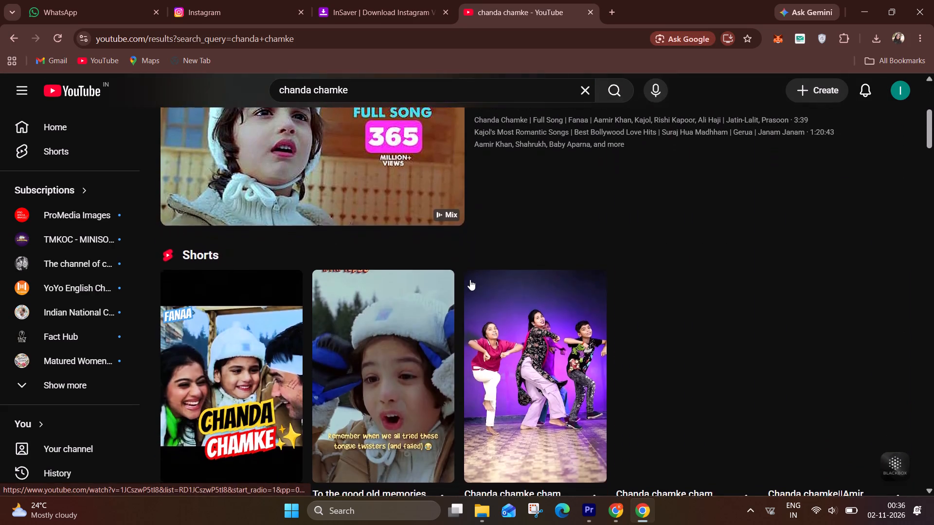
scroll(470, 280, down, 5)
scroll(470, 280, up, 4)
scroll(470, 280, down, 1)
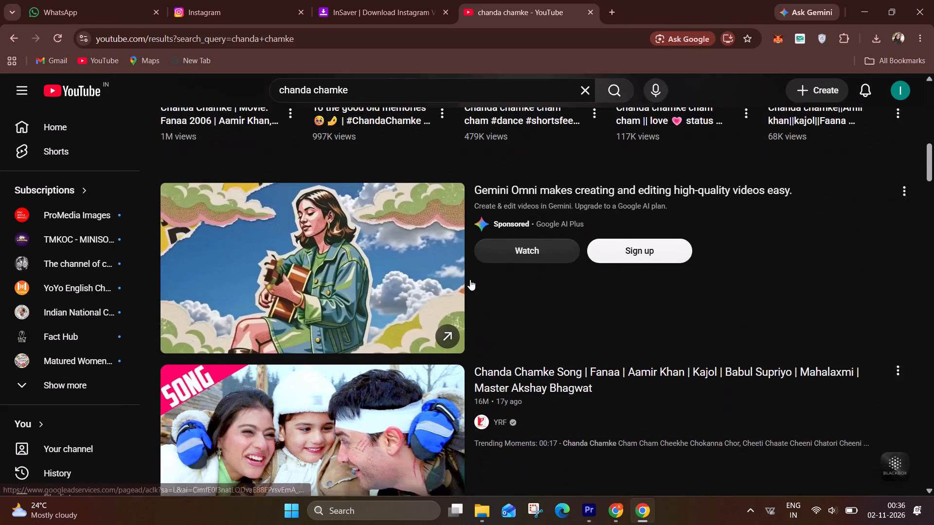
scroll(470, 280, down, 4)
click(417, 149)
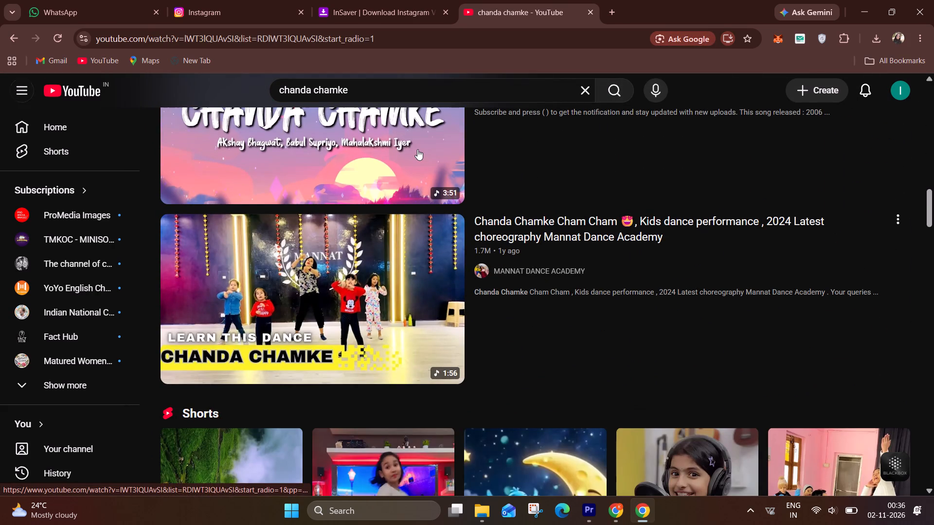
scroll(450, 449, down, 2)
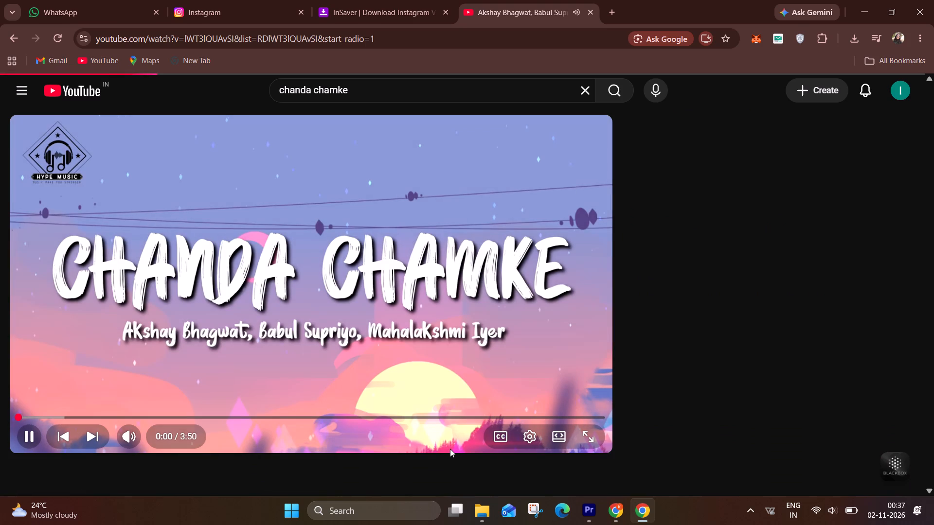
scroll(450, 449, down, 1)
scroll(451, 350, down, 2)
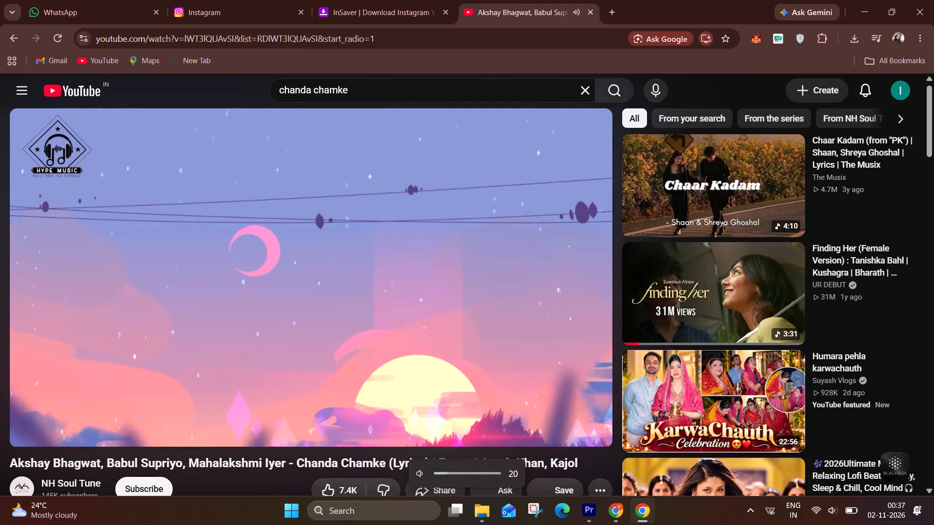
scroll(311, 339, down, 2)
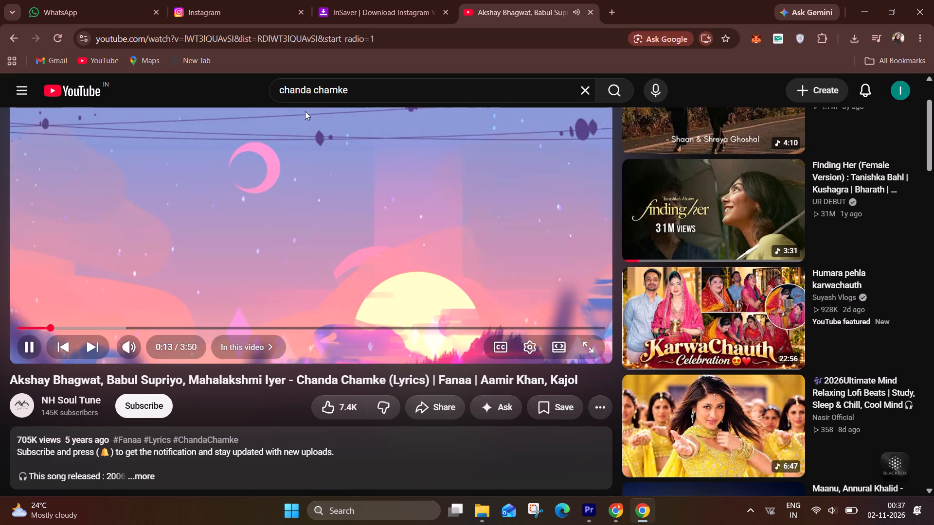
click(13, 42)
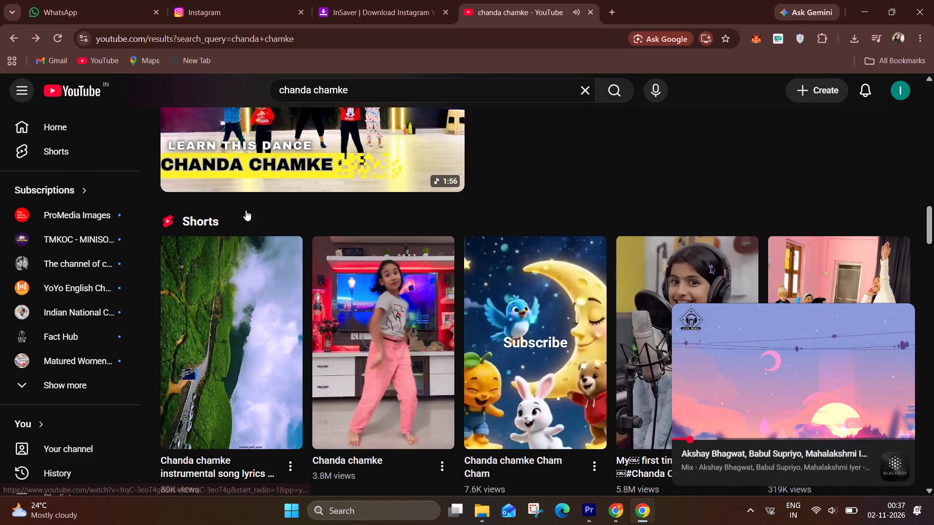
Open YRF's "Chanda Chamke | Full Song | Fanaa" video and skip past its opening to preview the song.
scroll(353, 242, up, 6)
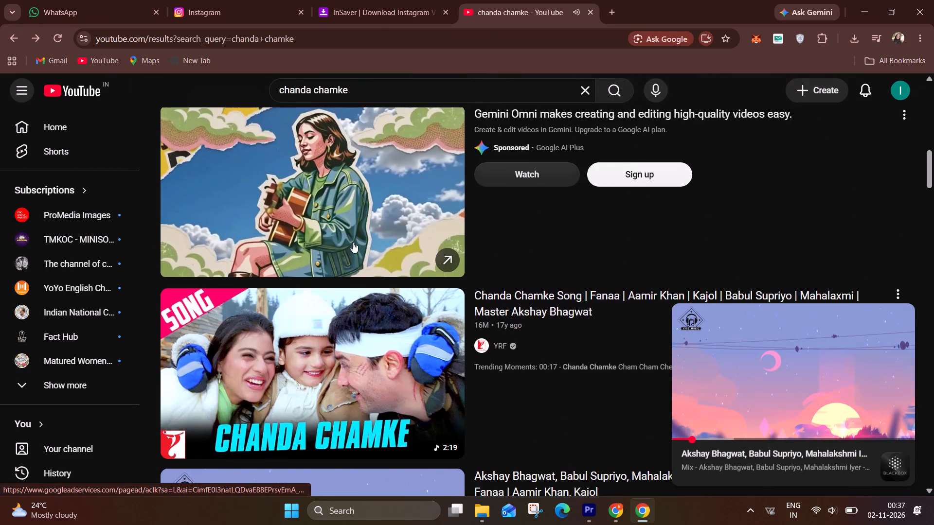
scroll(353, 242, up, 5)
click(324, 211)
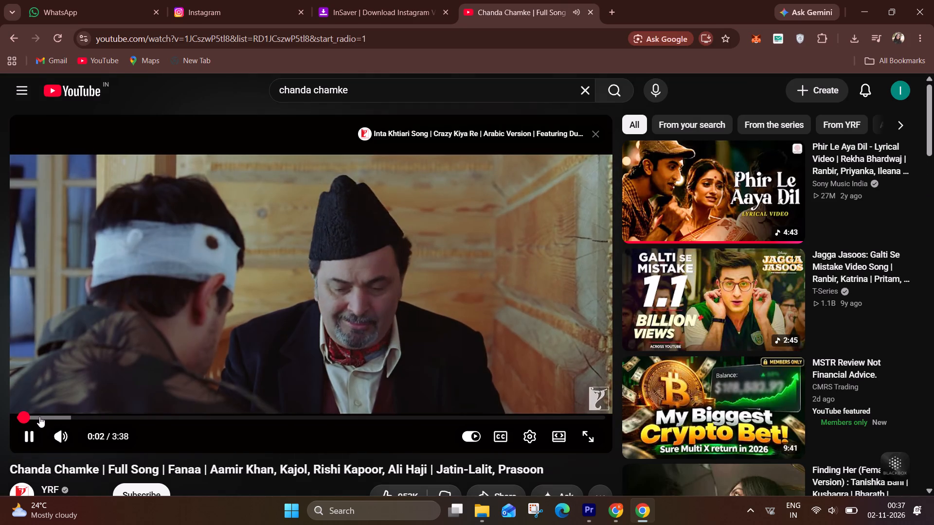
click(39, 417)
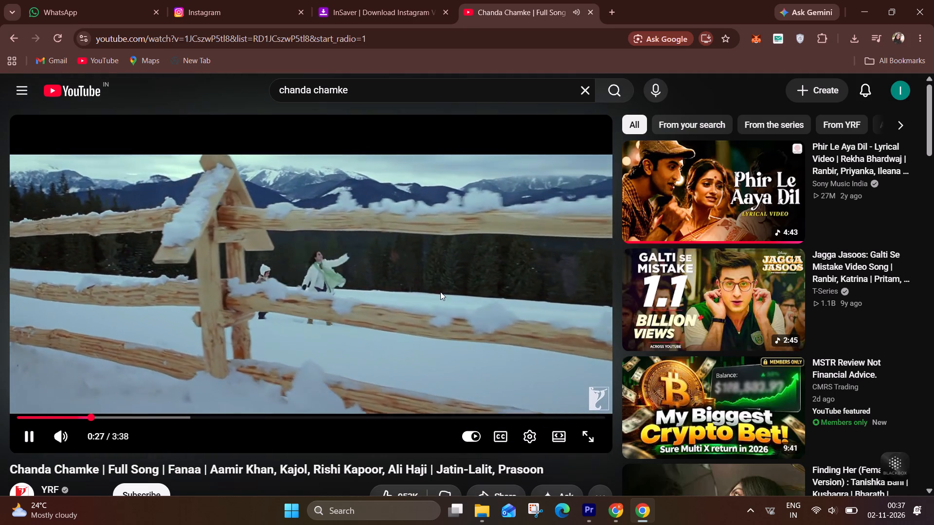
Copy the share link of the Chanda Chamke full song video and pause its playback.
scroll(499, 452, down, 2)
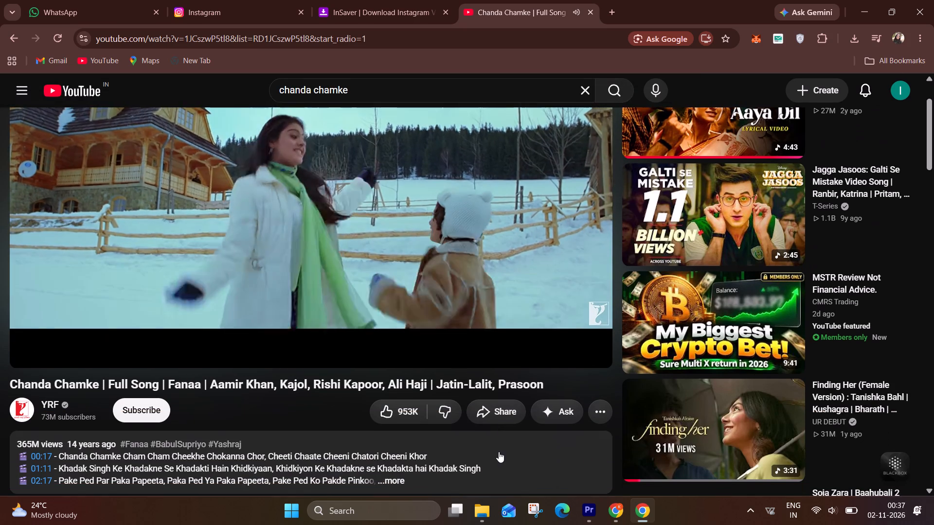
click(503, 408)
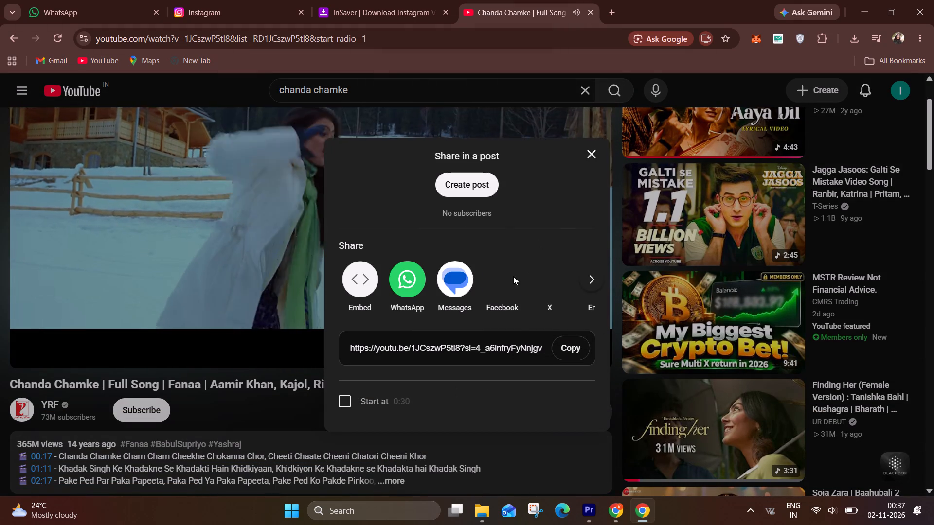
click(576, 352)
click(252, 195)
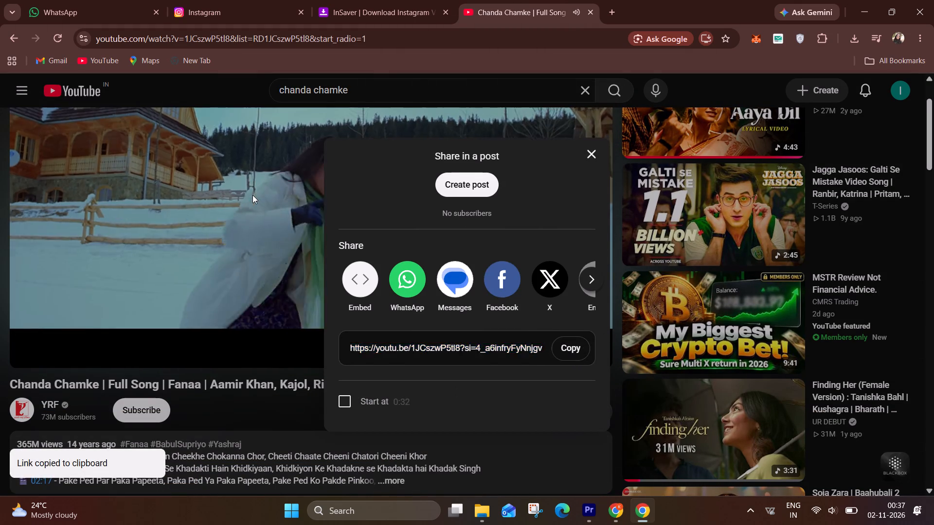
click(329, 156)
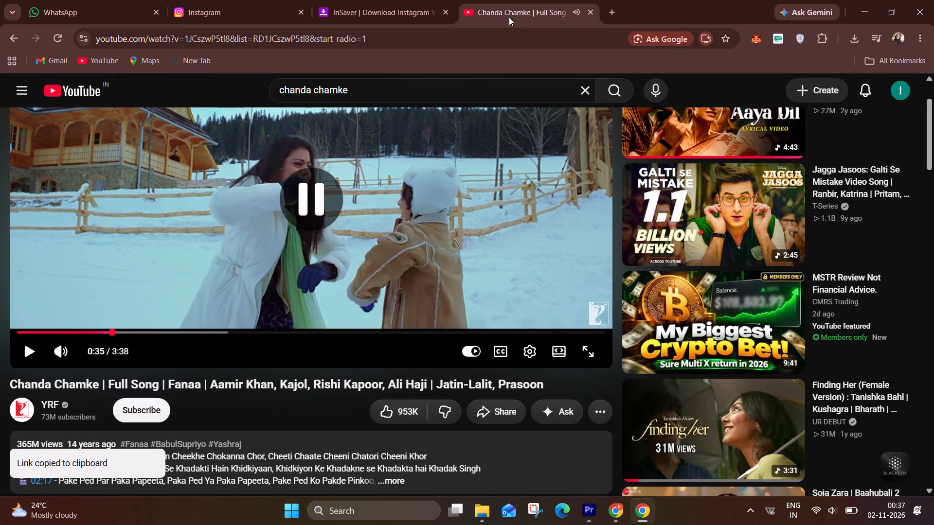
Close the InSaver and YouTube pages and open the Y2mate Youtube Downloader site by searching for "y2 mate" in a new tab.
click(613, 7)
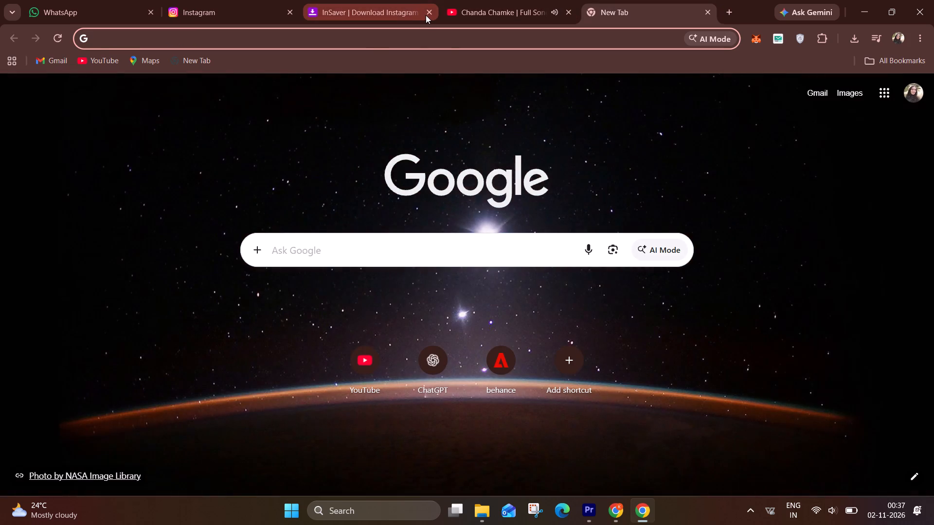
click(428, 16)
click(428, 16)
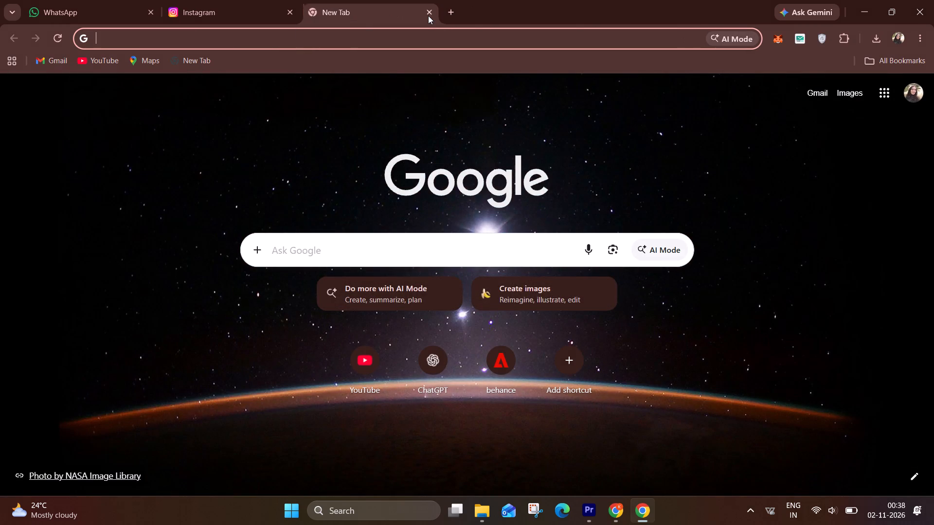
text(y2)
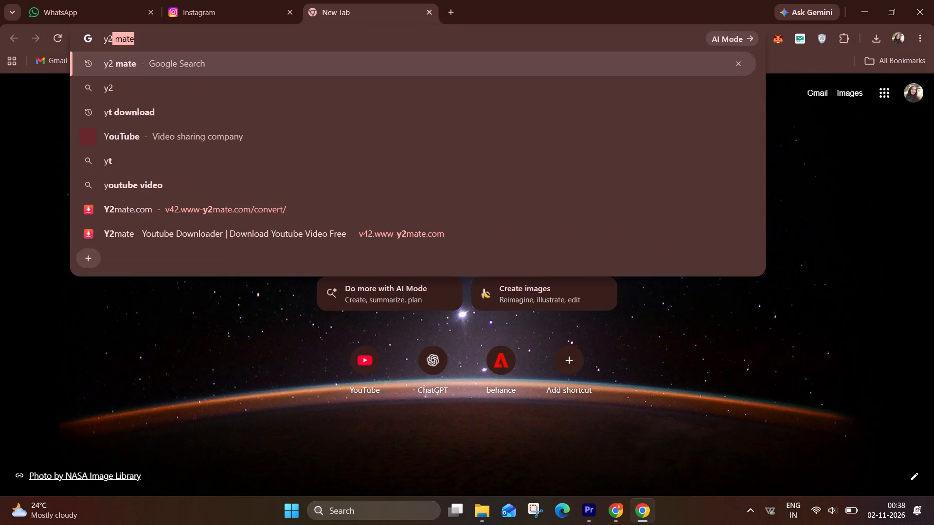
key(Return)
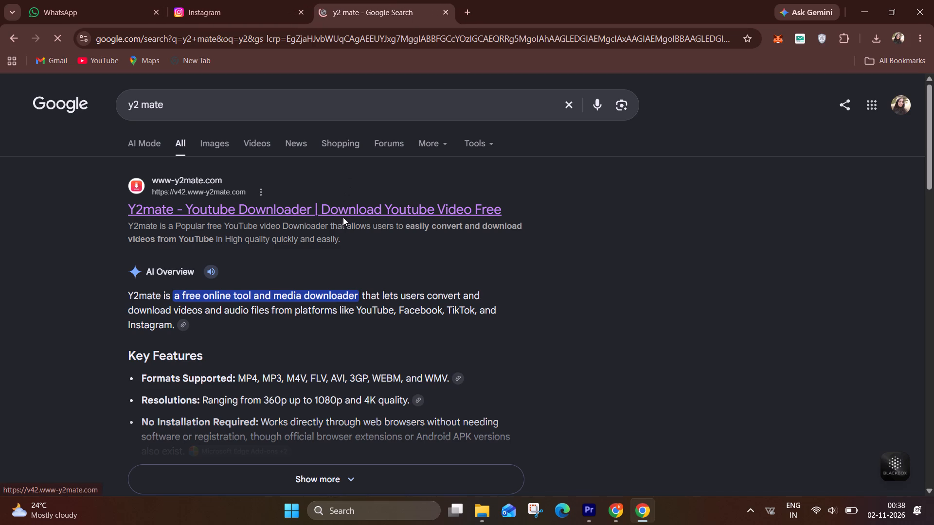
click(343, 217)
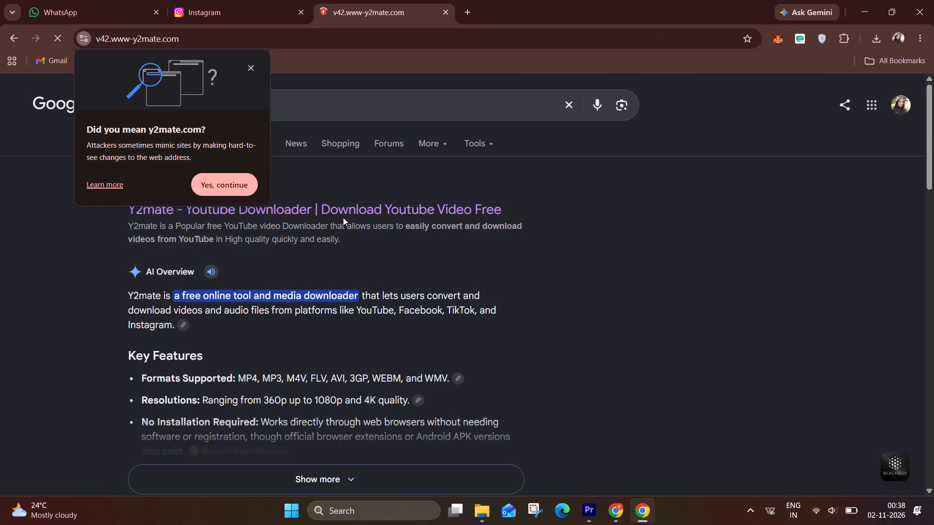
click(321, 237)
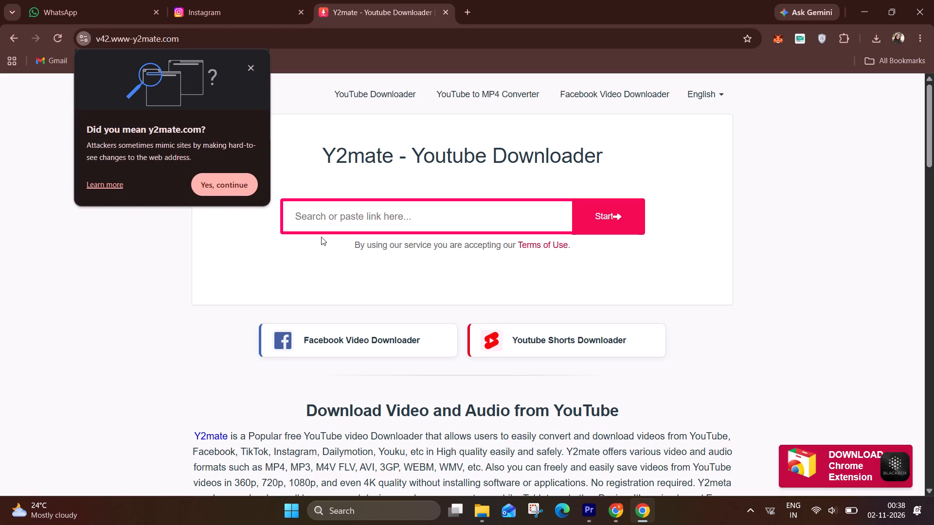
Load the copied song link in Y2mate and download it as MP3 - 320kbps, closing the extra advertising tab.
click(318, 227)
key(ctrl+v)
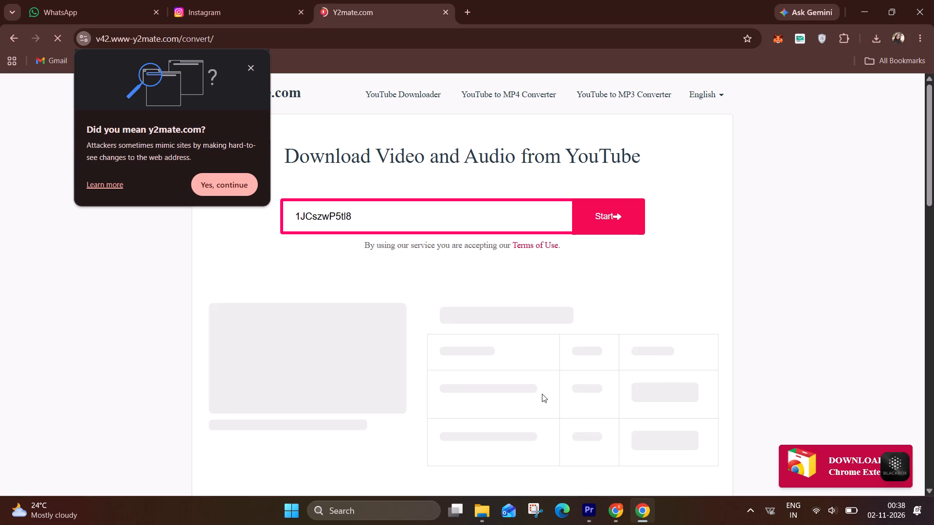
click(634, 395)
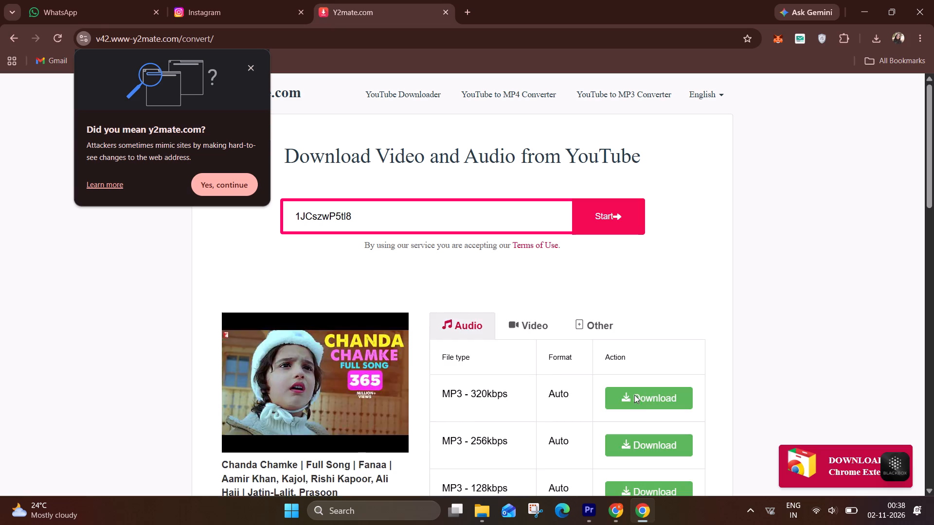
click(383, 0)
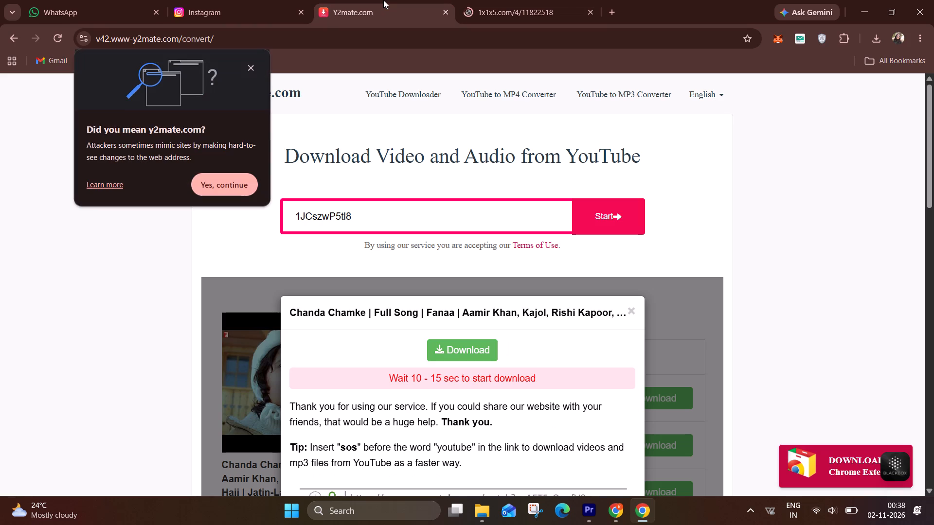
click(589, 9)
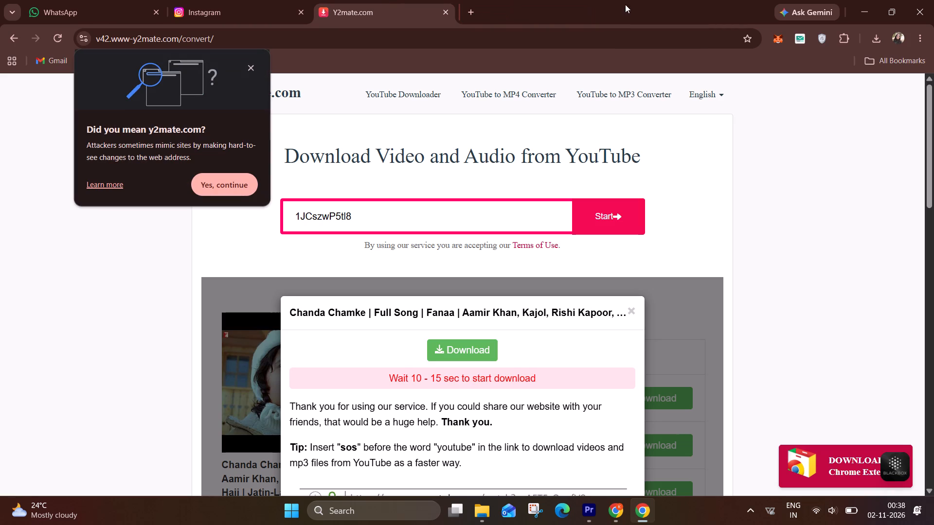
click(463, 352)
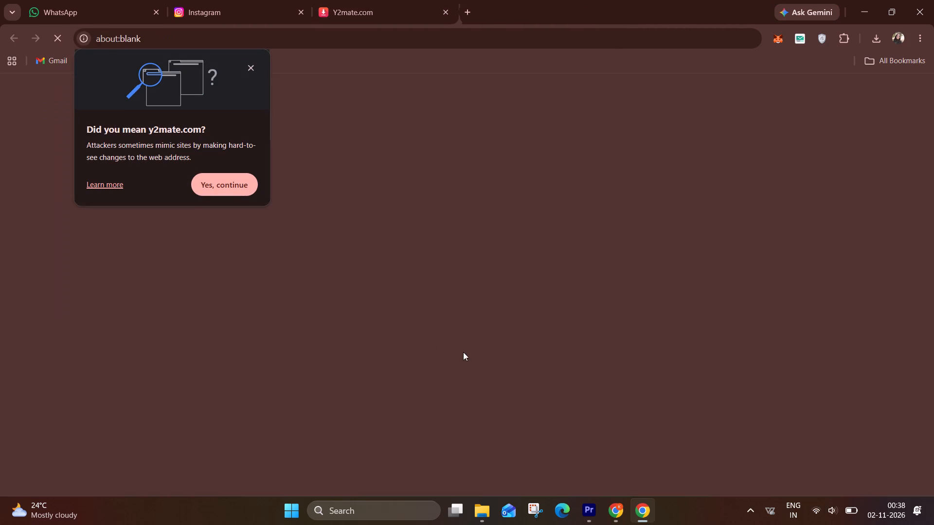
click(299, 12)
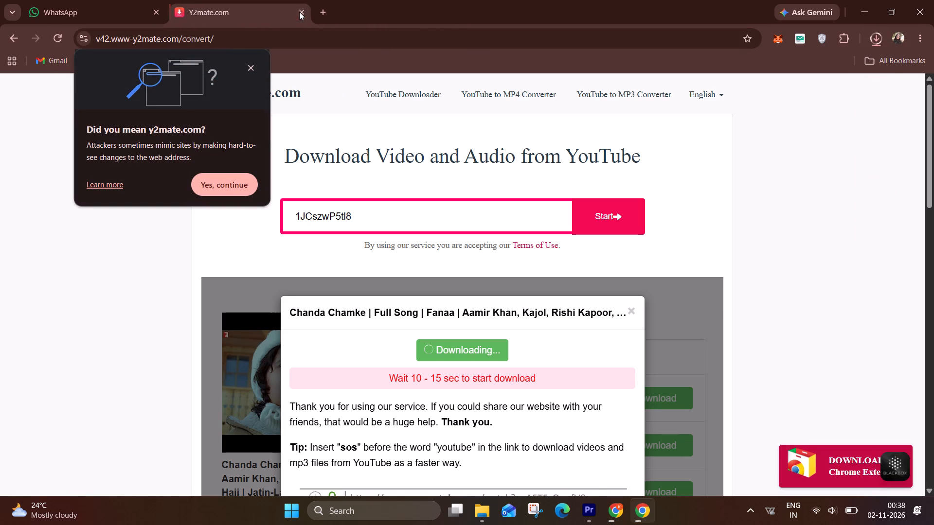
Bring the downloaded Chanda Chamke MP3 from the browser's download history into Premiere Pro, placing it on track A1 of Sequence 01.
click(879, 40)
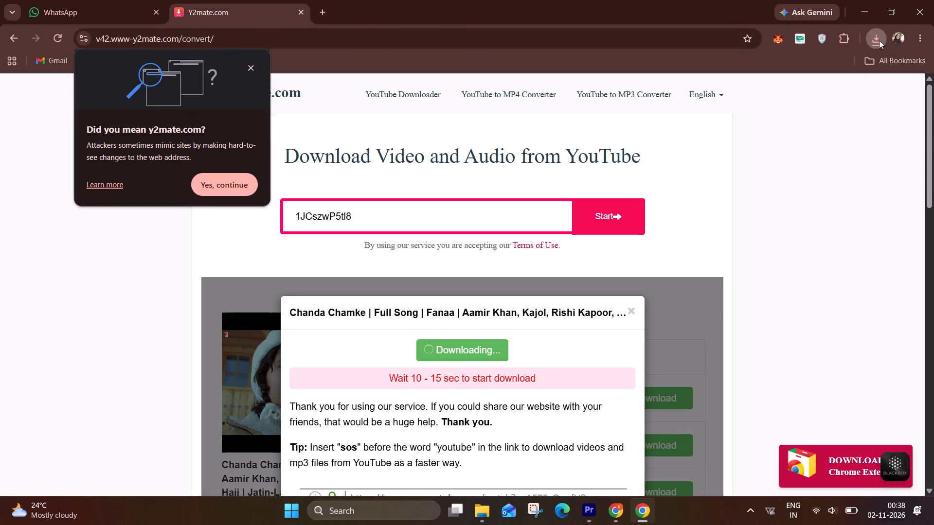
click(880, 36)
drag(777, 96, 593, 496)
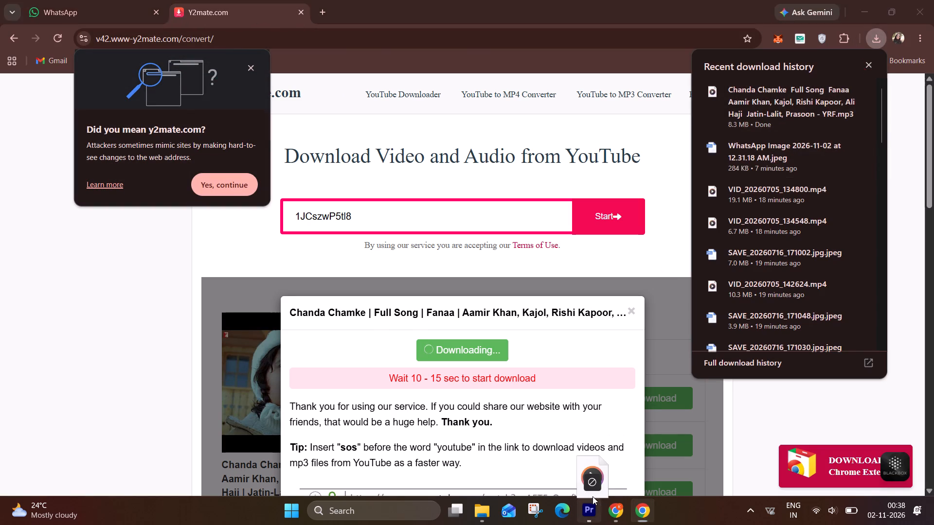
drag(593, 496, 346, 417)
Move the Chanda Chamke audio clip to track A2, aligning its start with the beginning of the marked section.
click(426, 406)
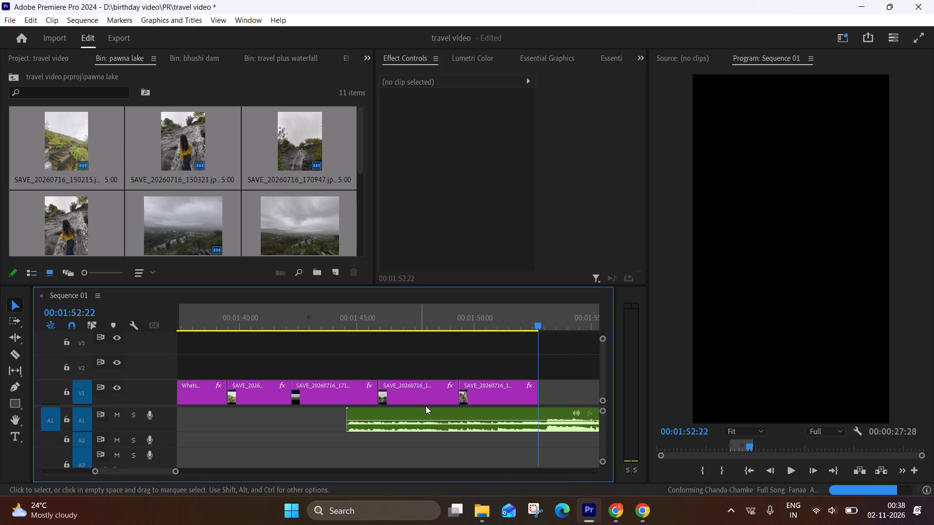
text(---)
drag(432, 415, 409, 422)
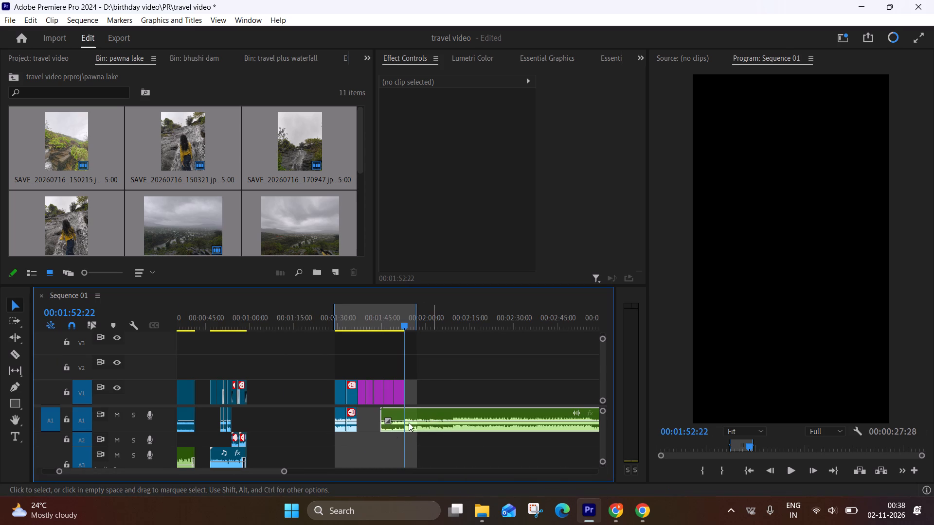
drag(409, 422, 384, 436)
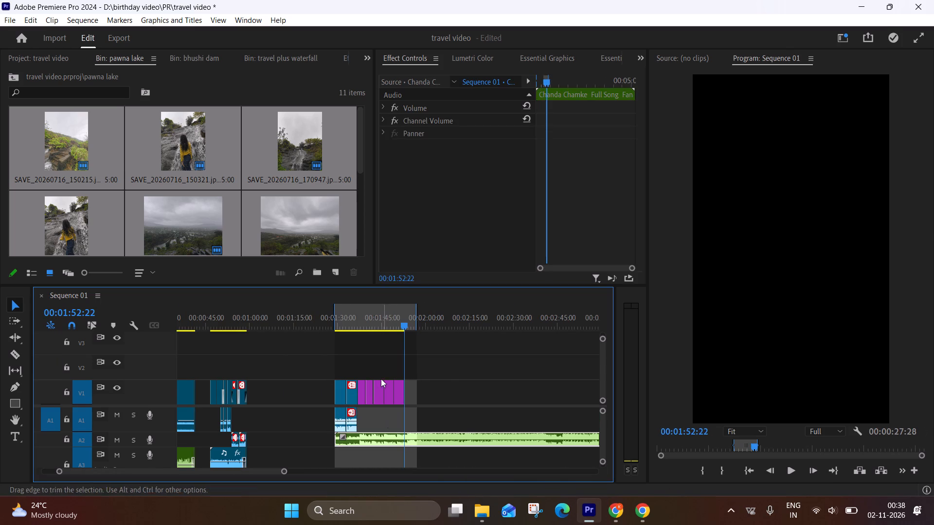
Cut the Chanda Chamke song on track A2 at 00:01:52:22, where the last photo ends, and delete the remainder.
click(441, 438)
key(c)
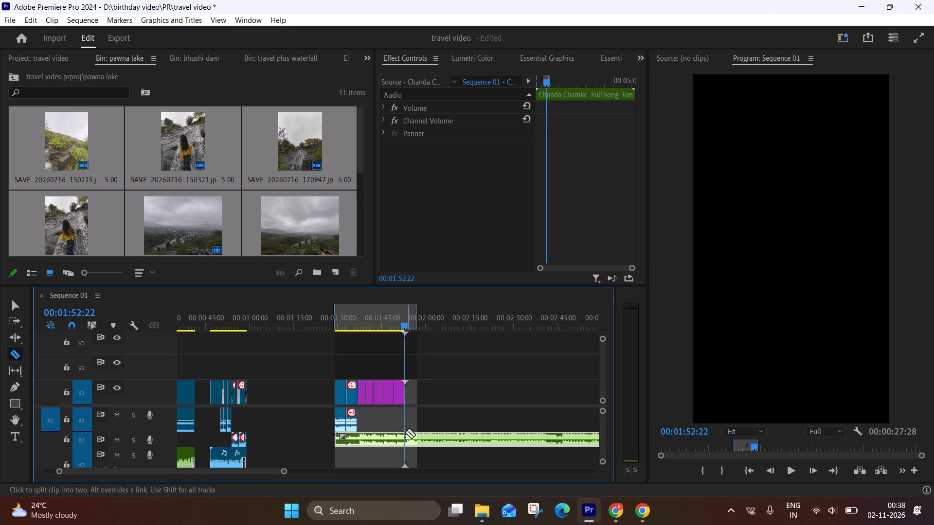
click(408, 438)
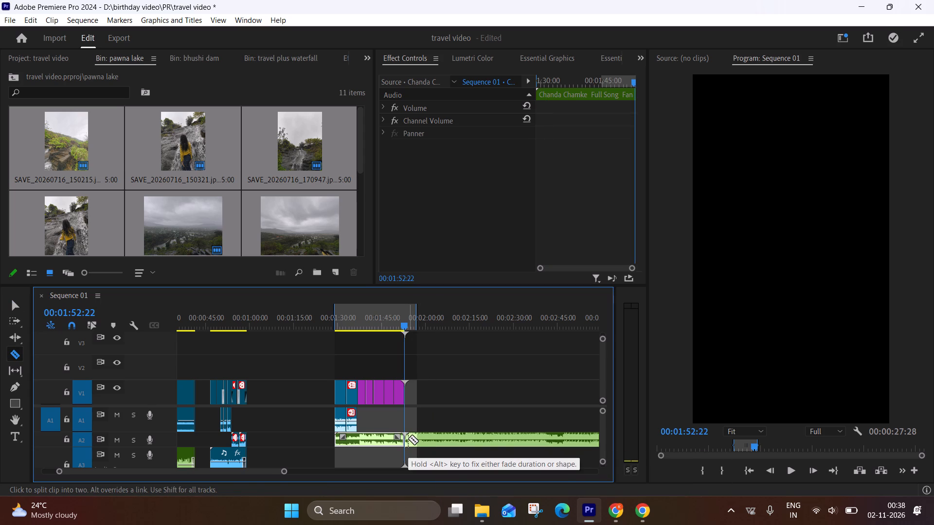
key(v)
click(425, 440)
key(BackSpace)
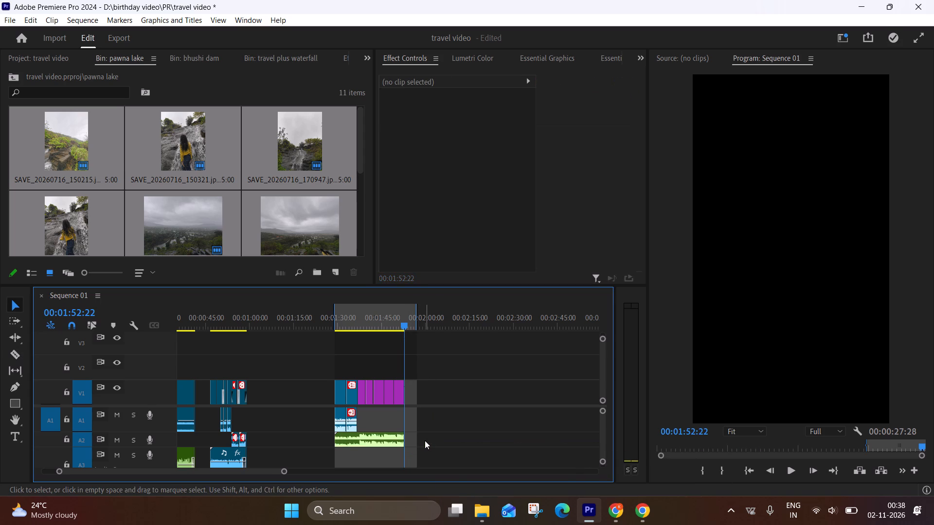
Play the marked section from its start and delete the original audio of its two video clips from track A1.
click(338, 323)
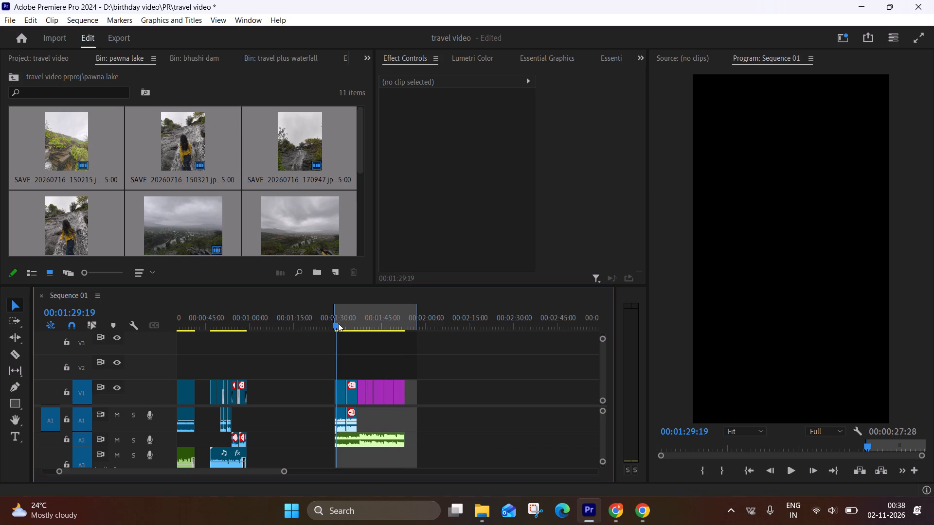
text(==)
key(space)
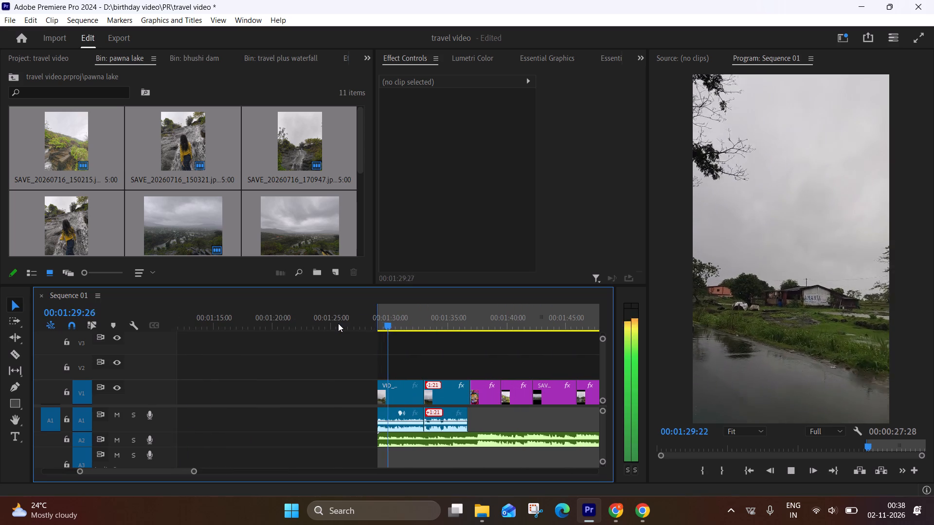
scroll(338, 323, left, 1)
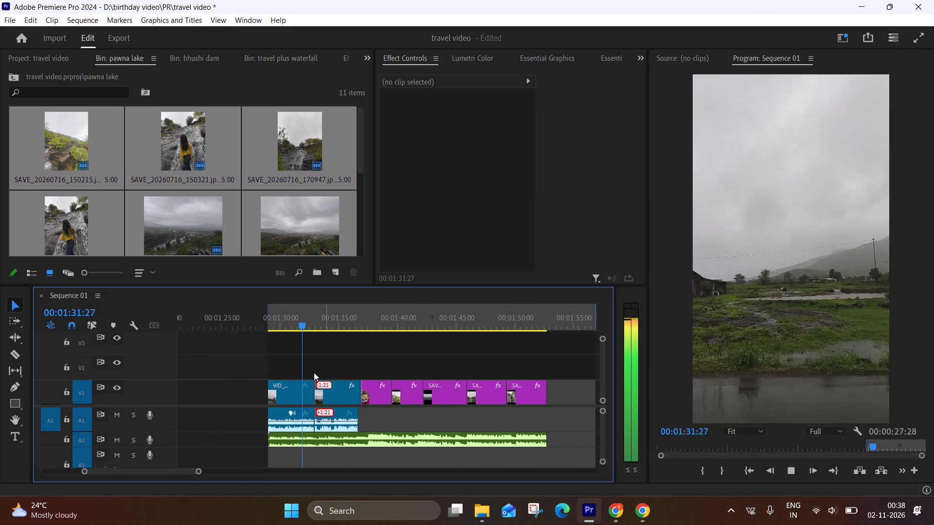
click(301, 420)
key(BackSpace)
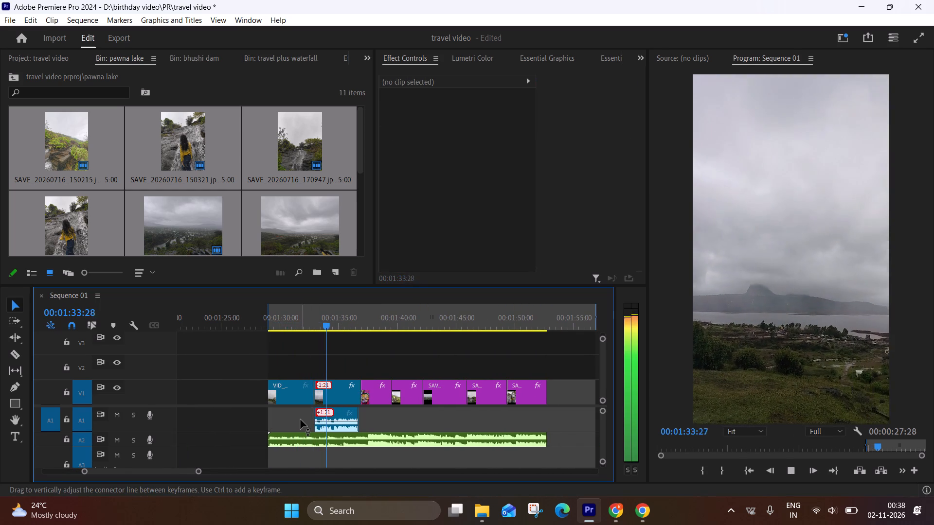
click(344, 417)
key(BackSpace)
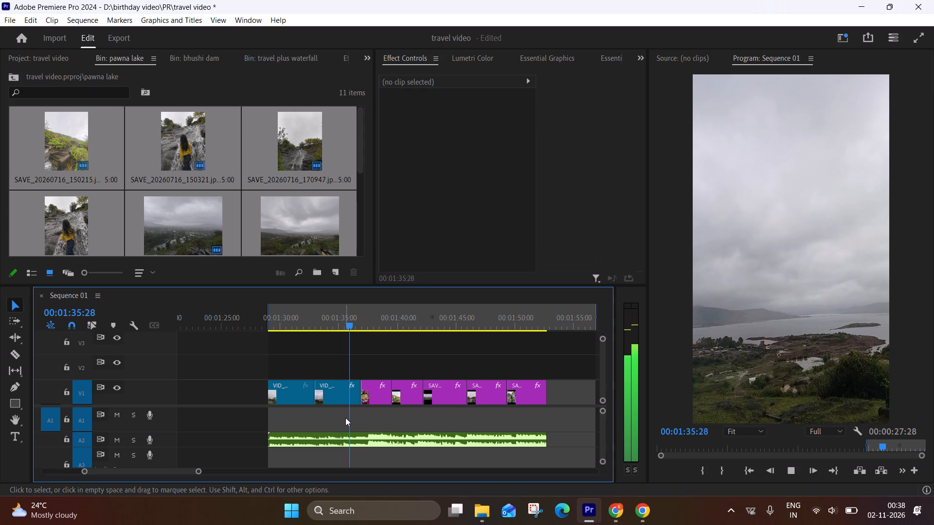
Move the Chanda Chamke song up to track A1 and trim its end back to the end of the third photo.
click(340, 434)
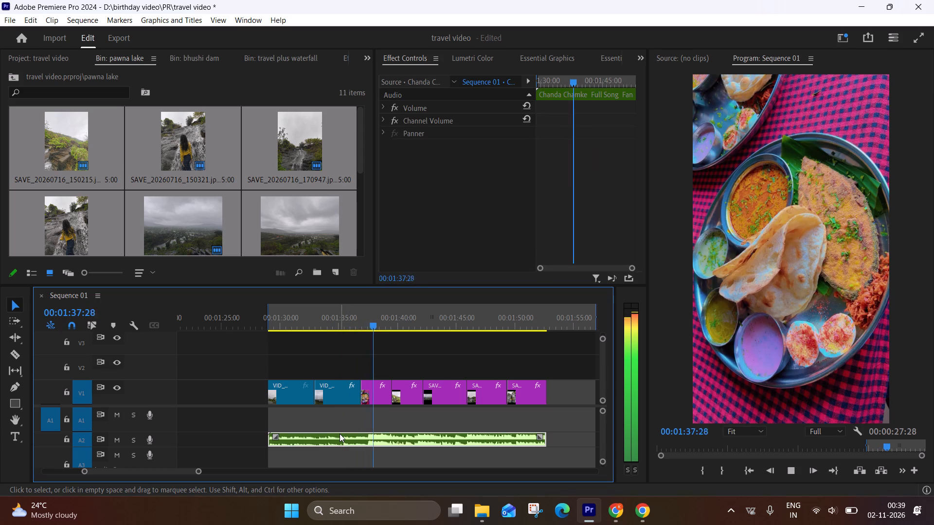
drag(340, 434, 339, 417)
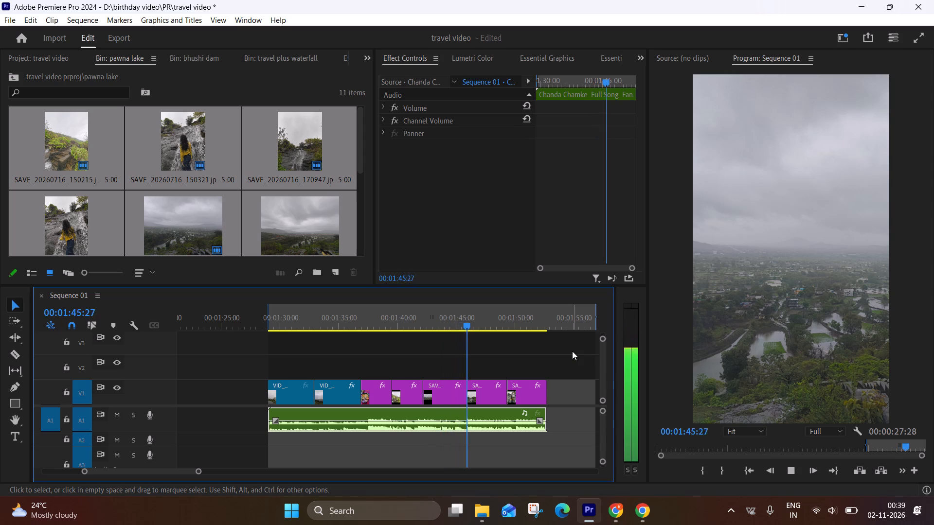
key(space)
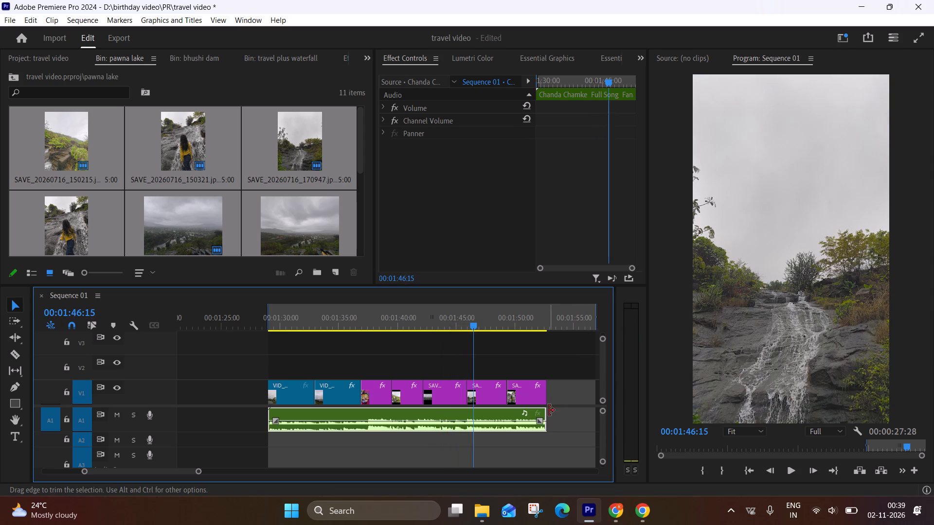
drag(547, 412, 468, 423)
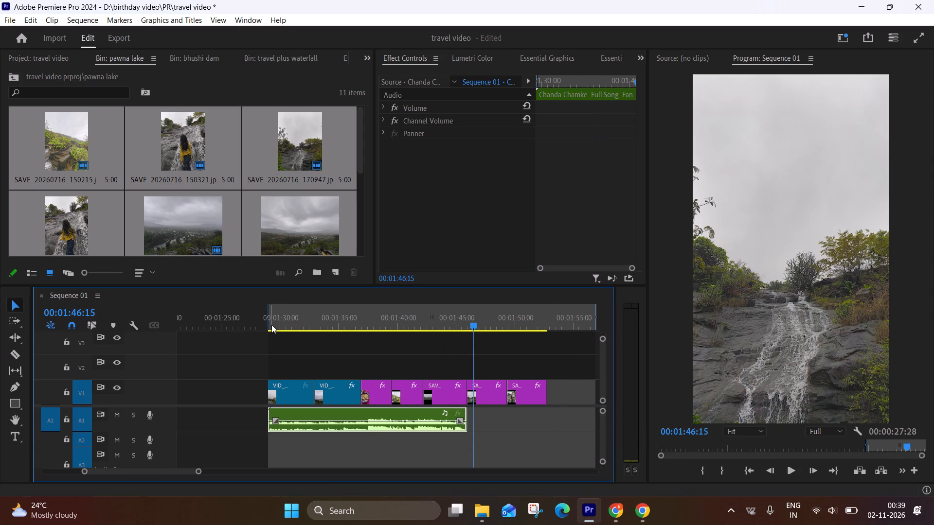
Preview the marked section and trim the start of its first video clip to leave a duration of 00:00:01:05.
click(271, 325)
key(space)
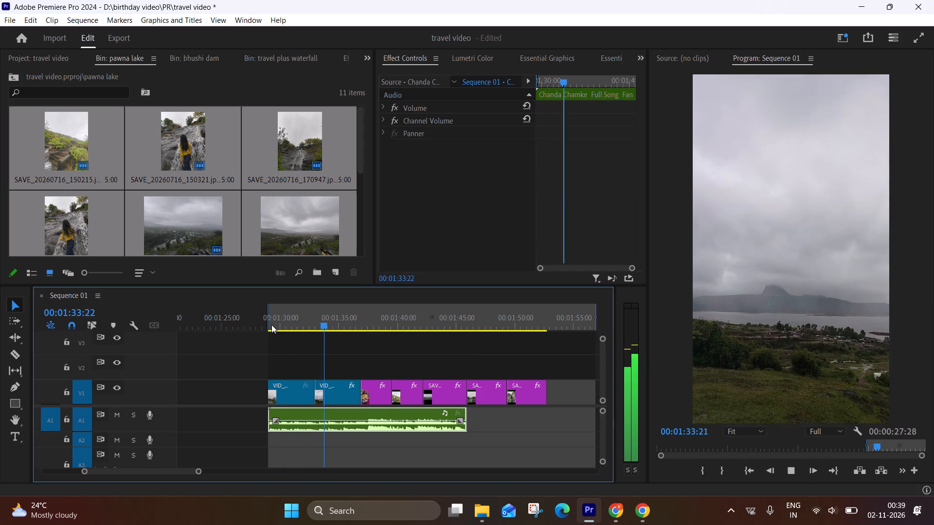
key(space)
click(282, 393)
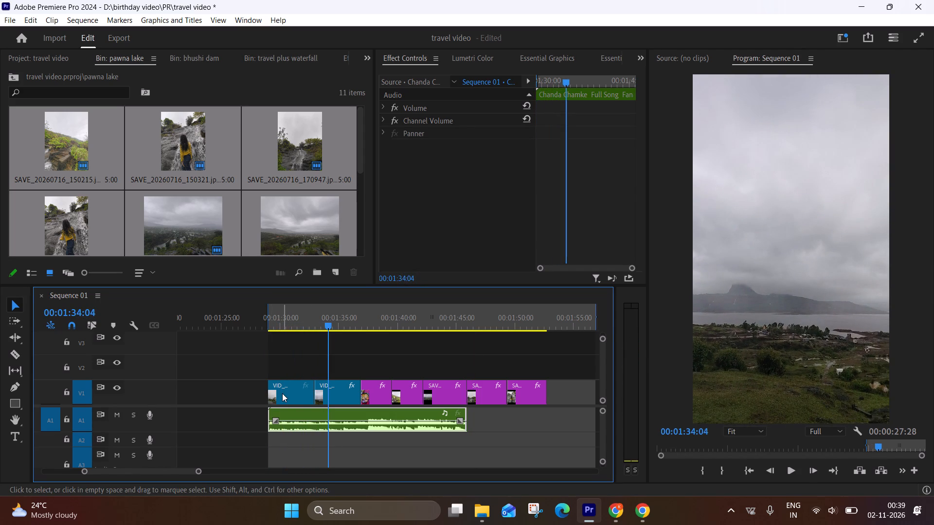
click(268, 327)
click(269, 324)
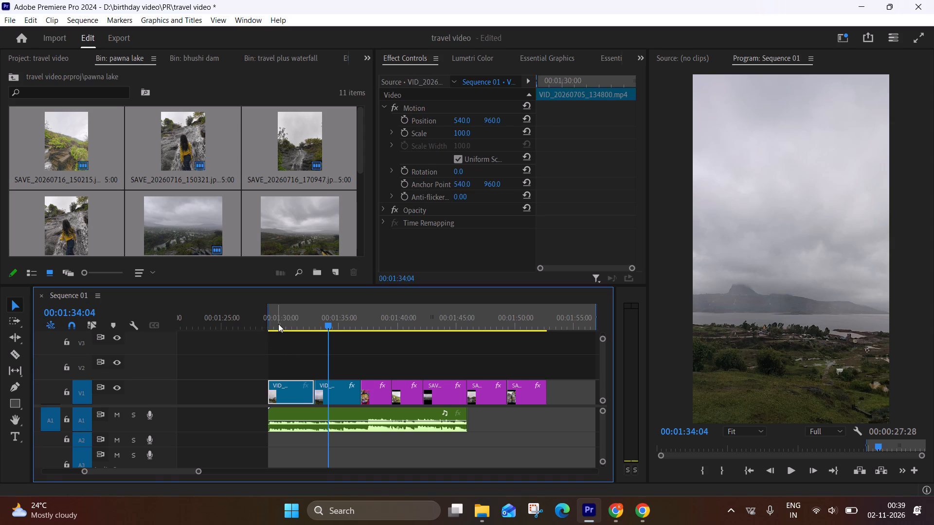
click(278, 324)
drag(278, 324, 321, 324)
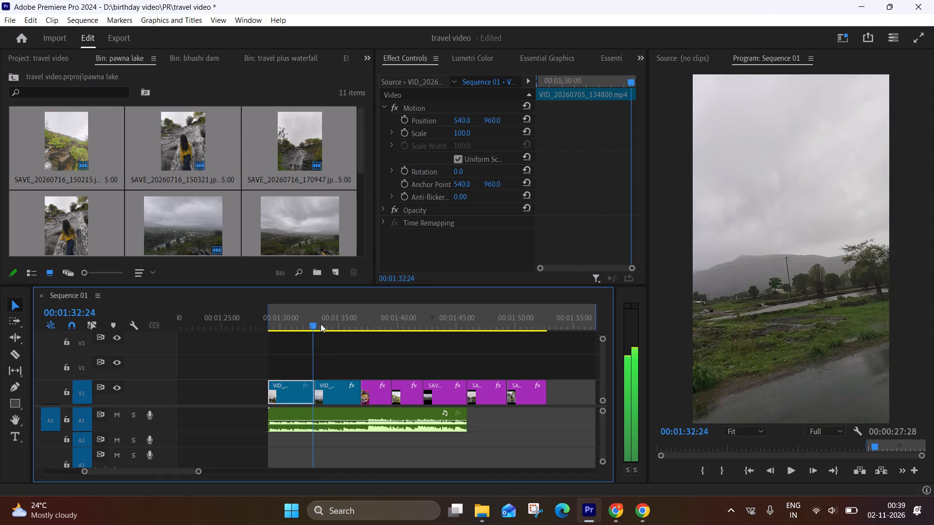
drag(321, 324, 302, 336)
drag(270, 386, 302, 389)
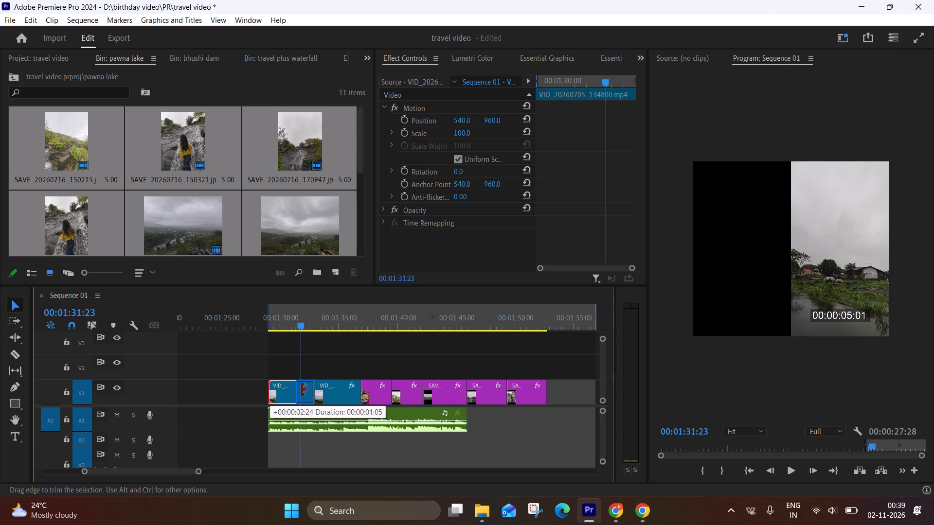
drag(302, 389, 303, 390)
Move the trimmed first video clip back to the marked section's start and close the gap before the second clip.
drag(309, 401, 282, 401)
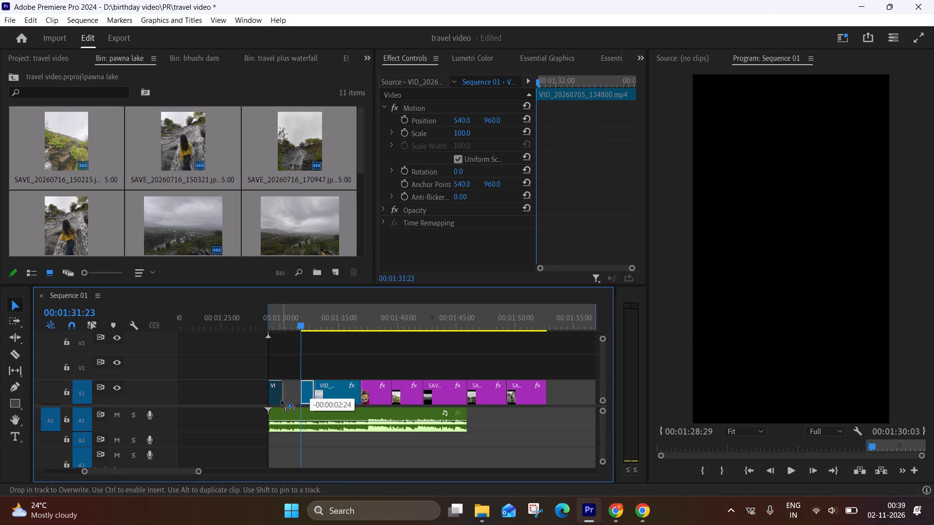
drag(282, 401, 281, 401)
click(289, 400)
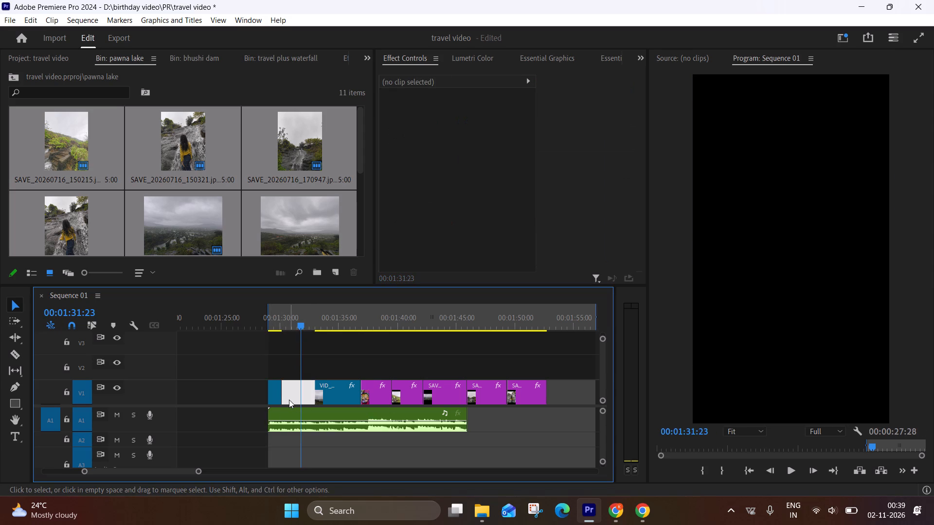
key(BackSpace)
Play back the opening, move the first video clip clear ahead of the marked section, and set its speed to 60%.
click(267, 322)
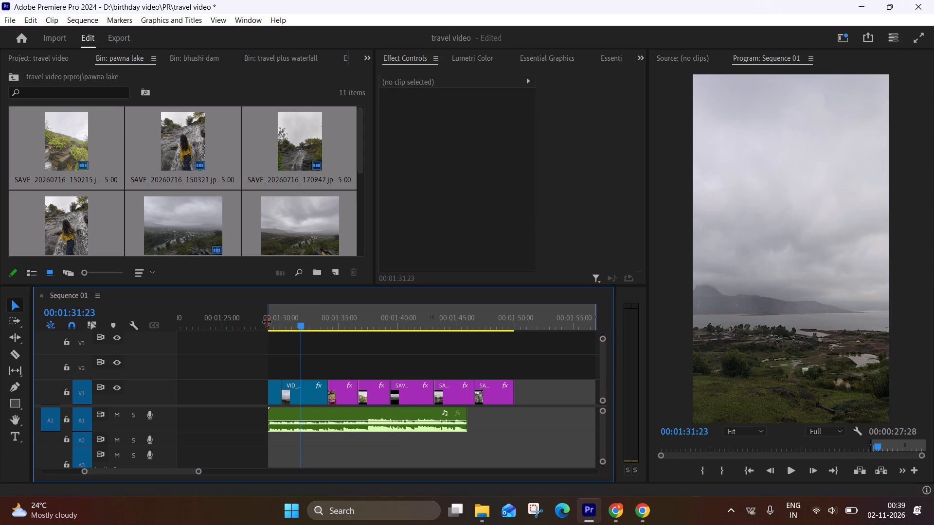
drag(278, 323, 268, 323)
key(space)
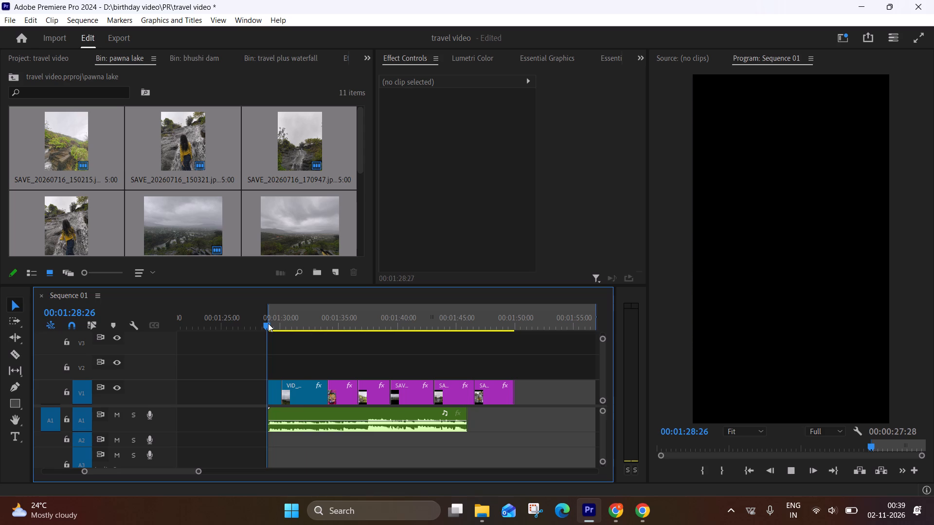
key(space)
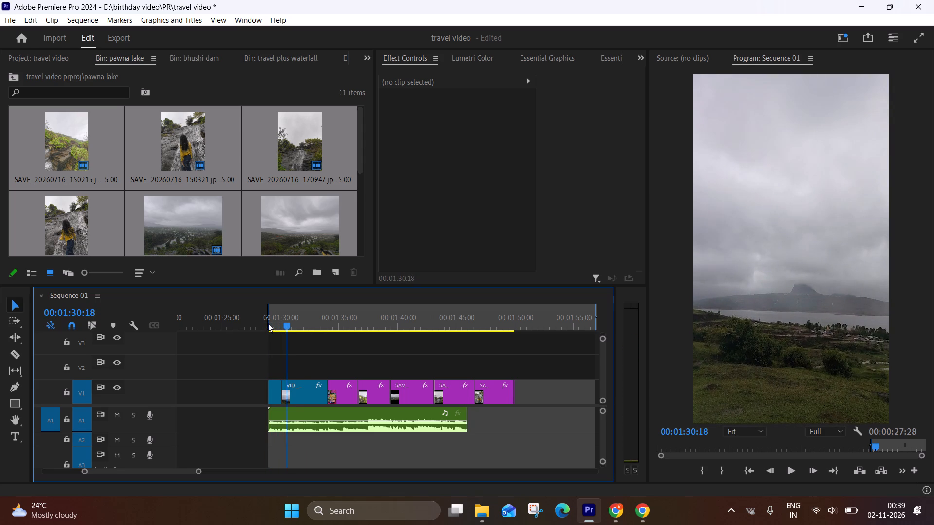
click(276, 393)
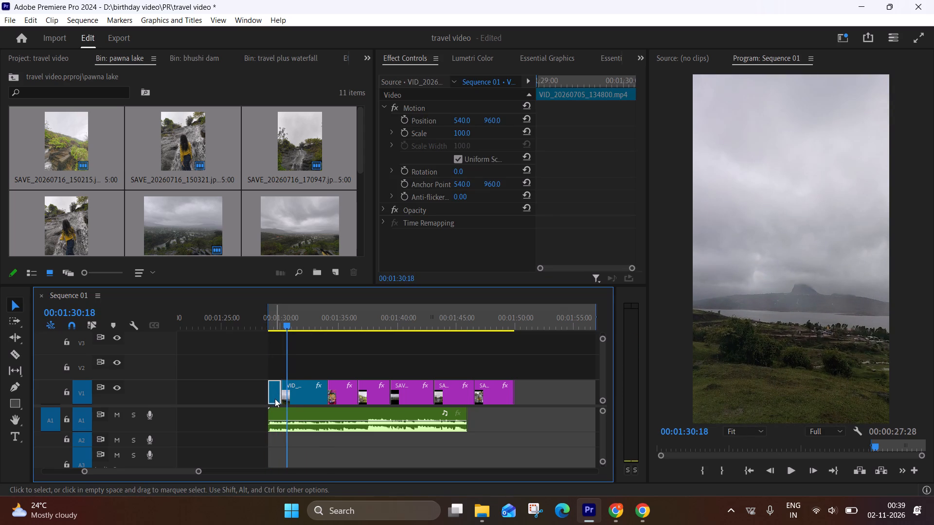
drag(275, 399, 252, 397)
right_click(253, 397)
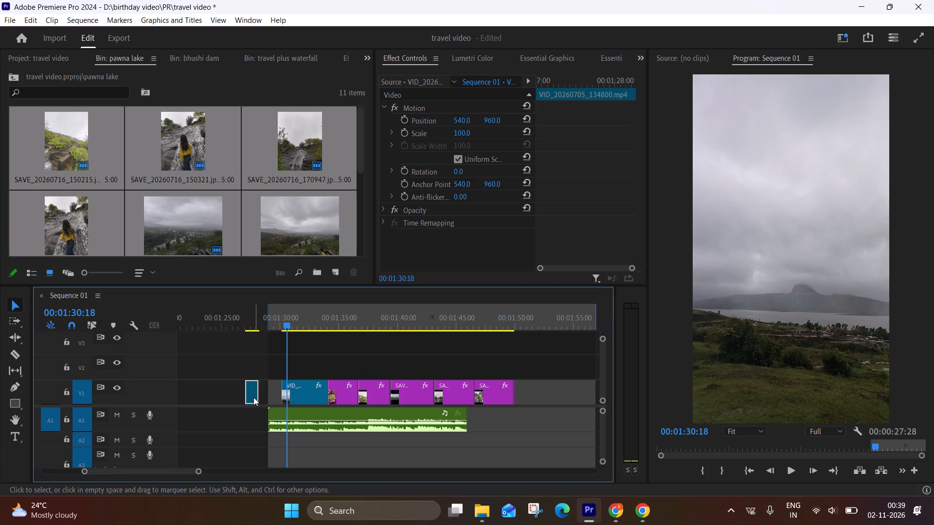
click(320, 352)
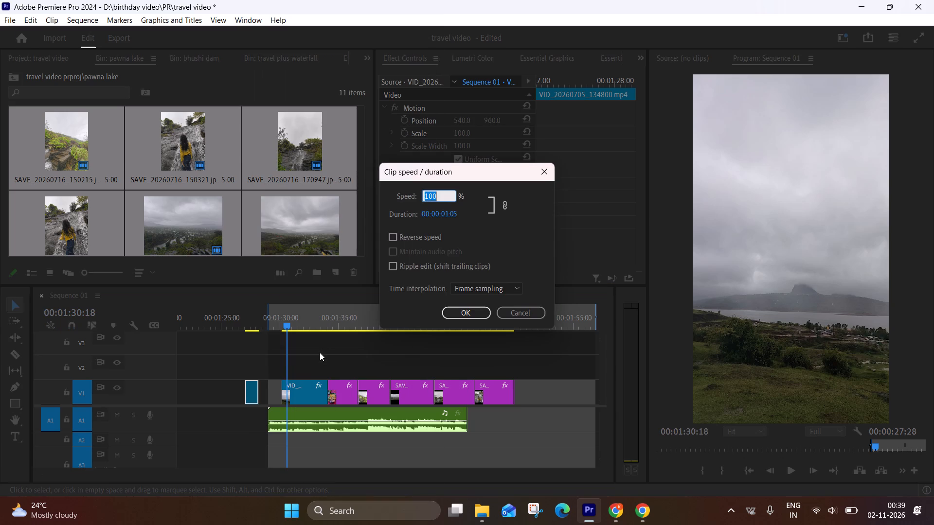
text(60)
key(Return)
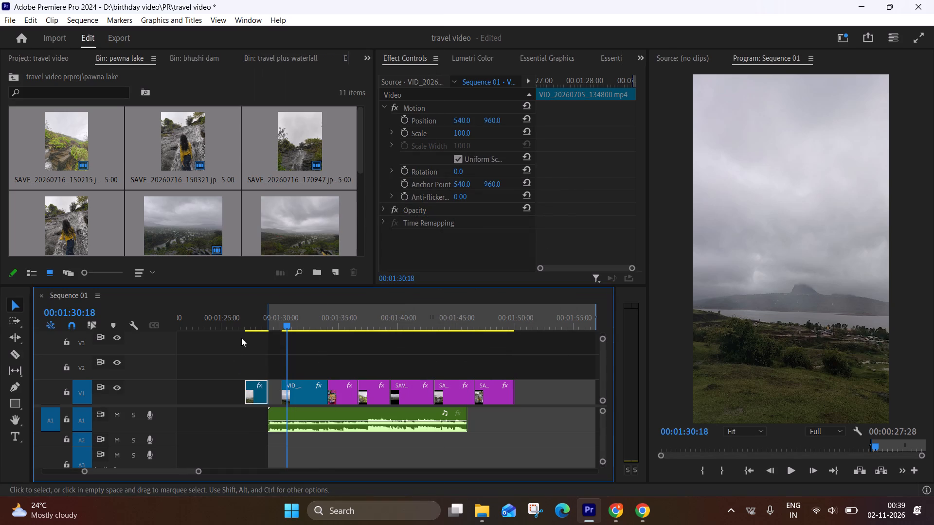
Place the slowed clip directly against the second video clip and shift the song to start together with it.
drag(255, 397, 264, 397)
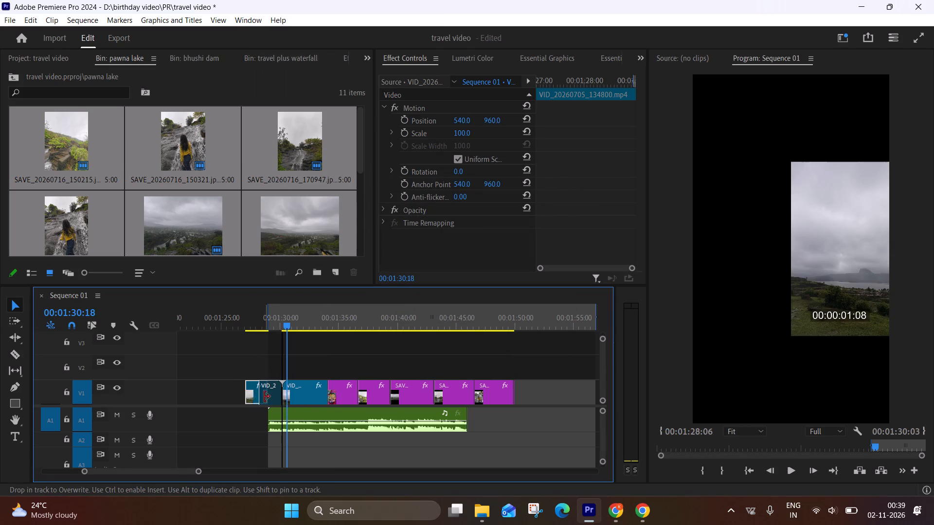
drag(318, 408, 311, 408)
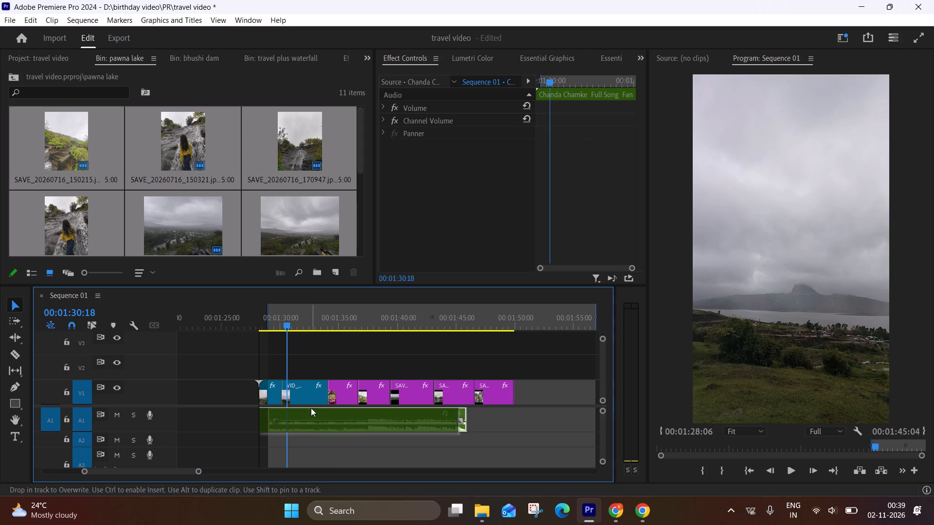
Preview the opening, trim a short piece off the second video clip's start, and move it against the first clip.
click(259, 324)
key(space)
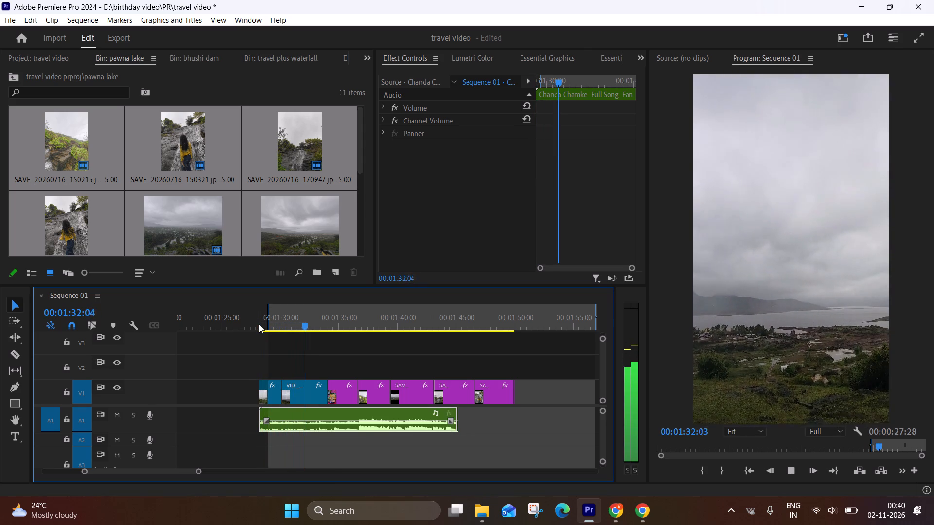
key(space)
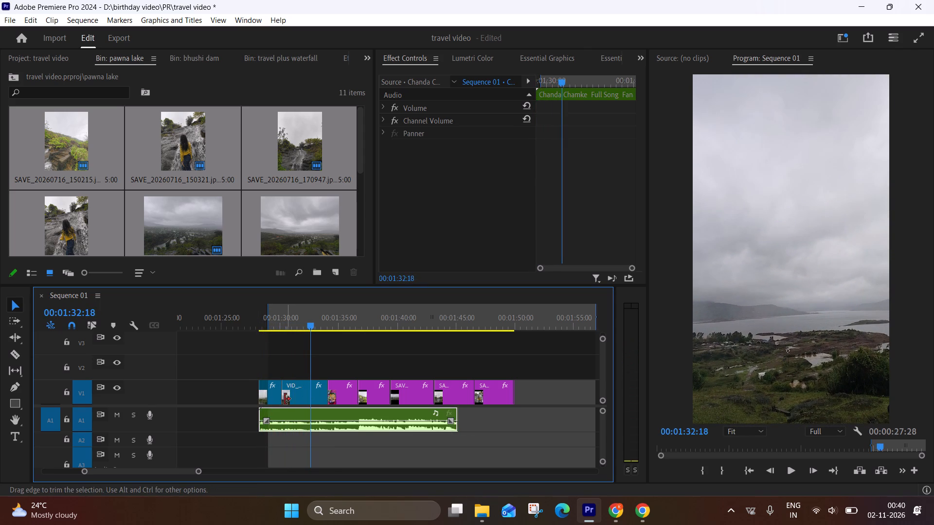
drag(284, 388, 290, 389)
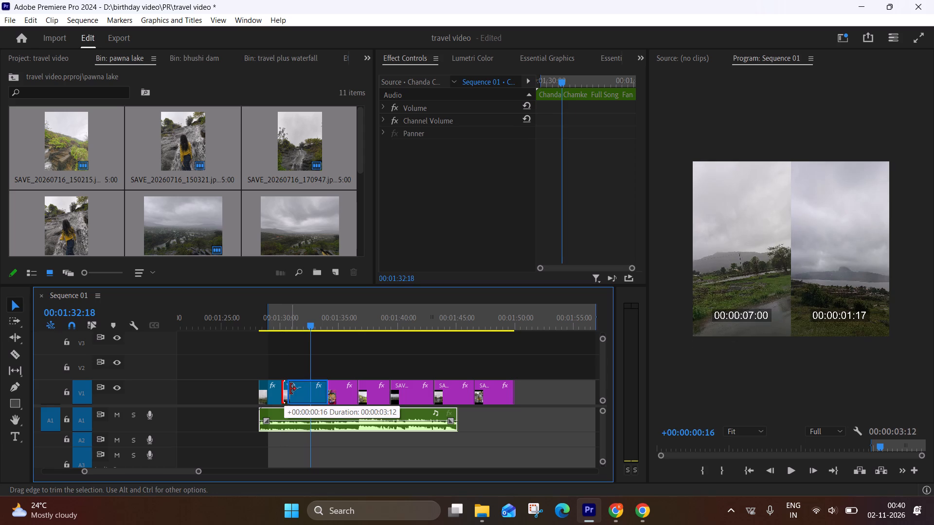
drag(290, 389, 292, 389)
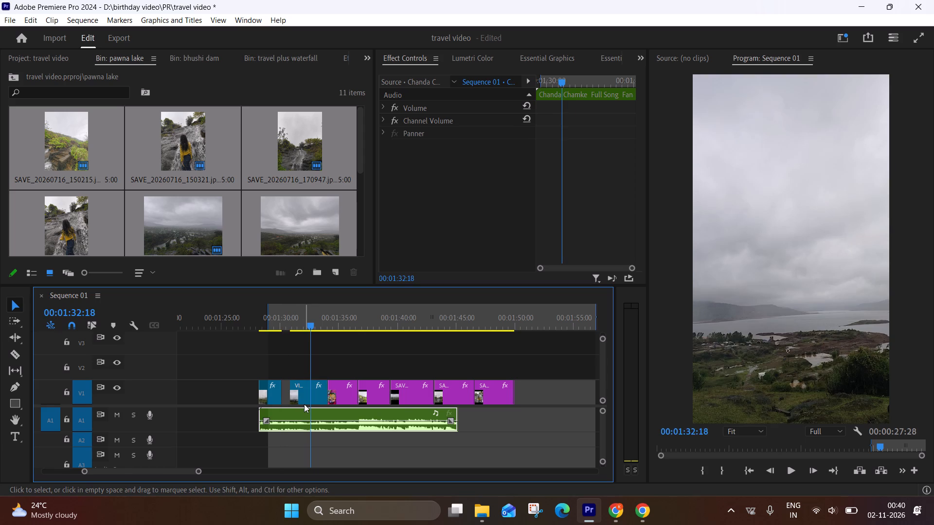
drag(302, 400, 297, 400)
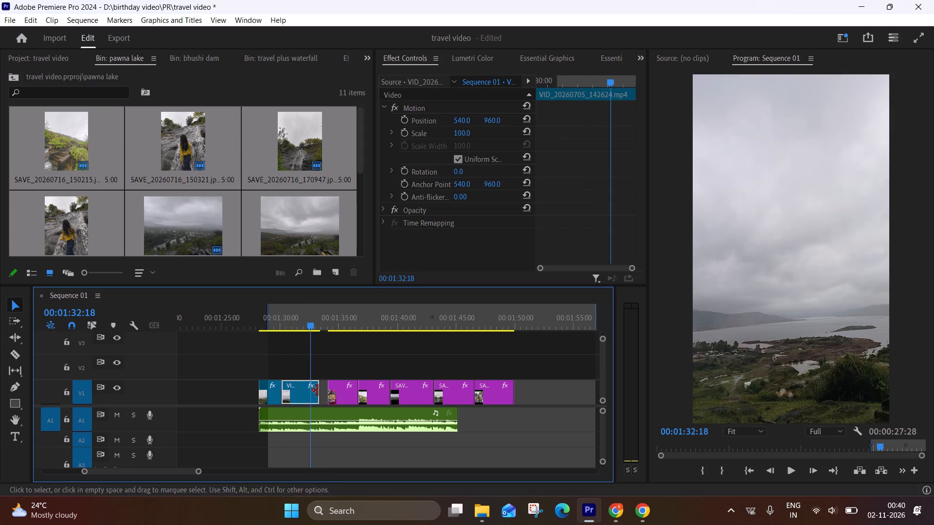
Trim the second video clip's end back to 00:01:32:18 and close the gap before the food photo.
drag(316, 385, 313, 385)
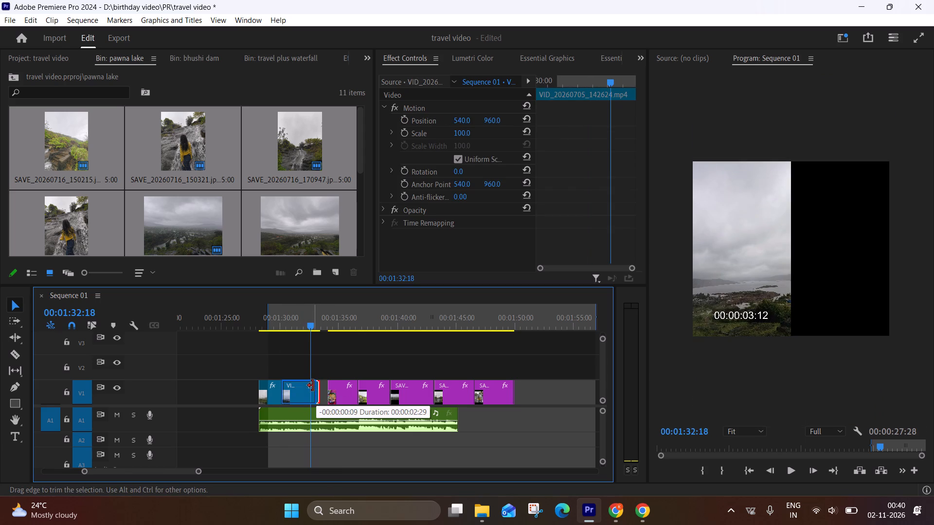
drag(313, 385, 311, 385)
click(324, 403)
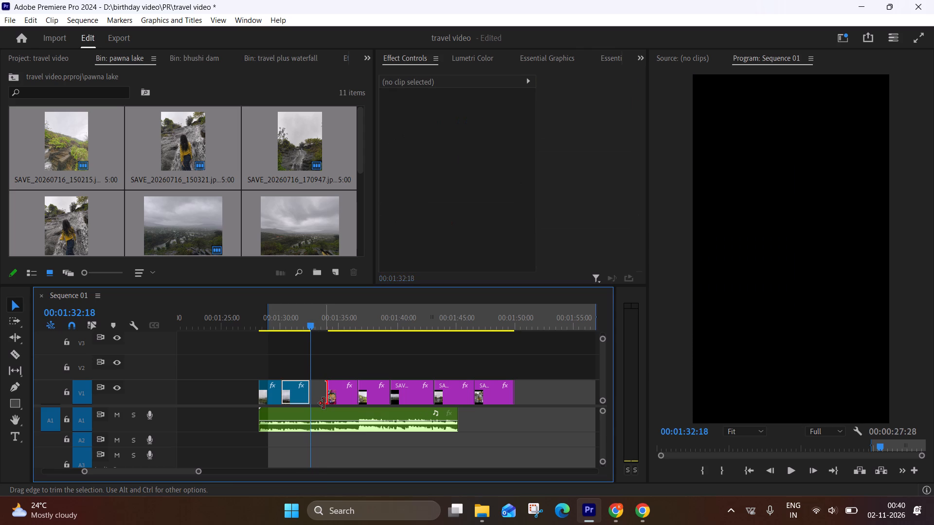
click(323, 399)
click(320, 395)
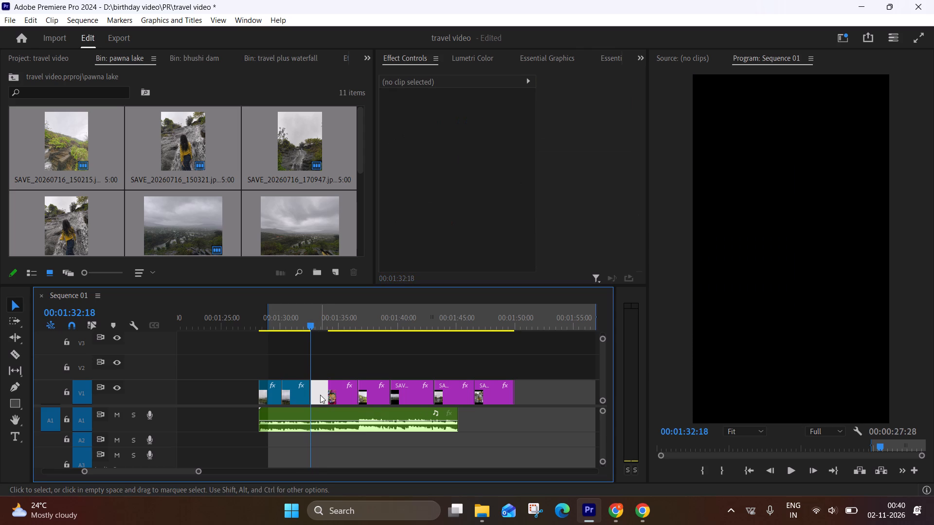
key(BackSpace)
Play on into the food photo, trim its end back to 00:01:34:08, and close the gap before the stone-steps photo.
key(space)
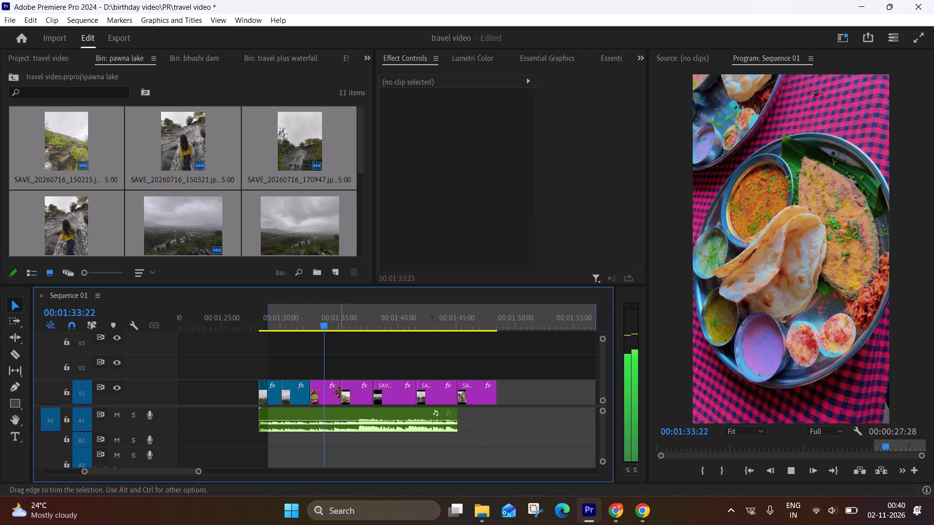
key(space)
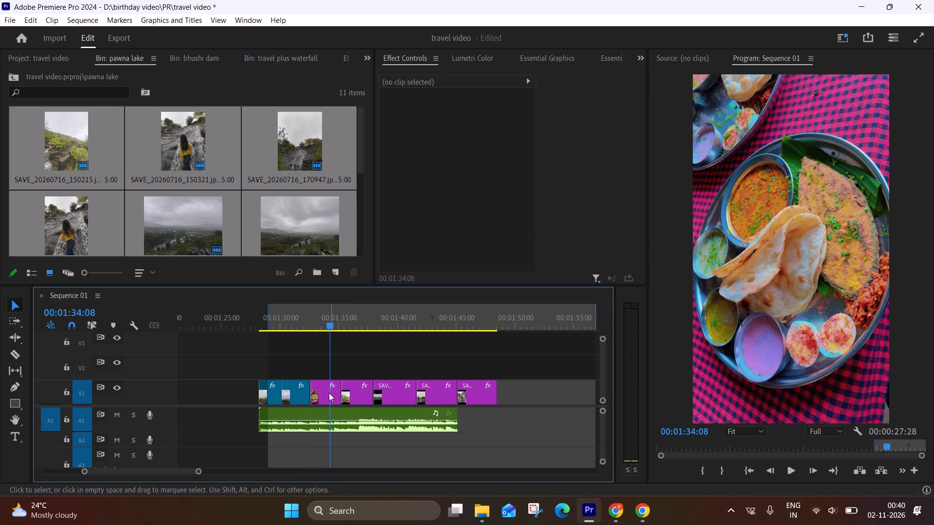
drag(338, 385, 327, 385)
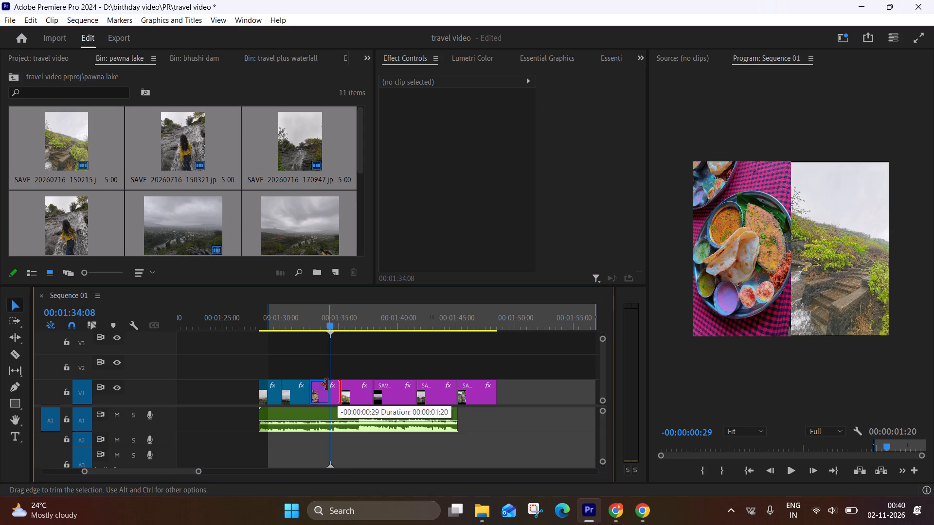
drag(327, 385, 327, 384)
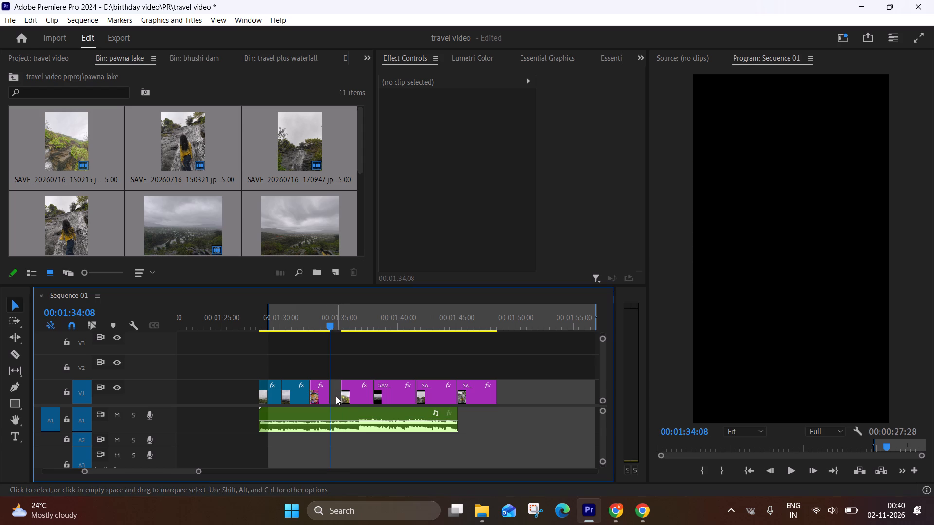
click(336, 396)
key(BackSpace)
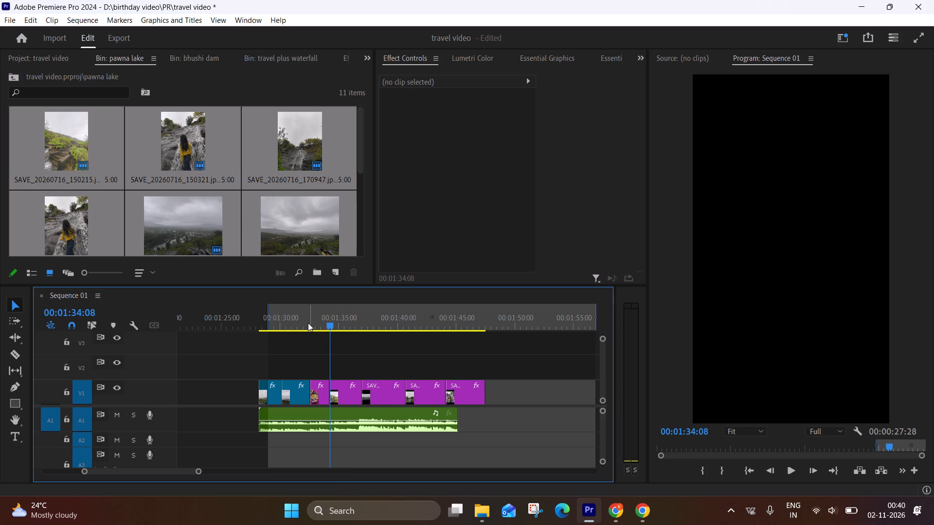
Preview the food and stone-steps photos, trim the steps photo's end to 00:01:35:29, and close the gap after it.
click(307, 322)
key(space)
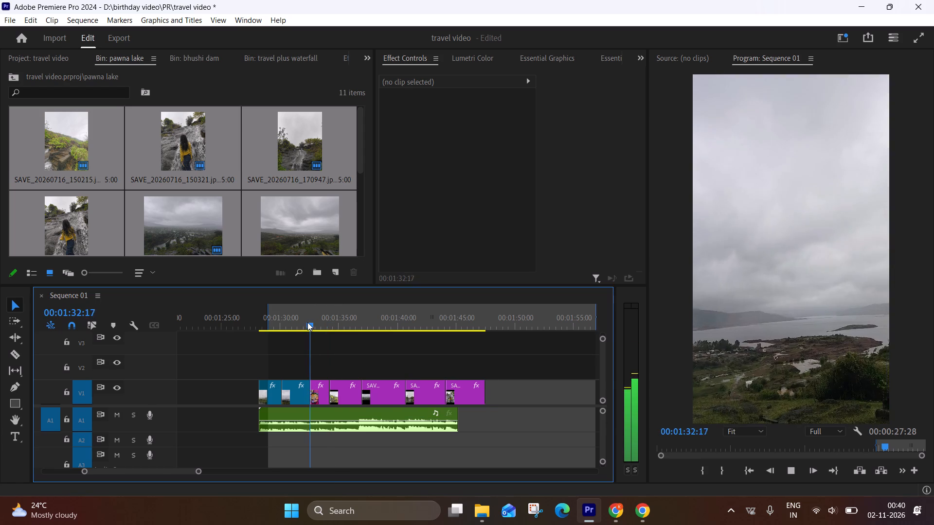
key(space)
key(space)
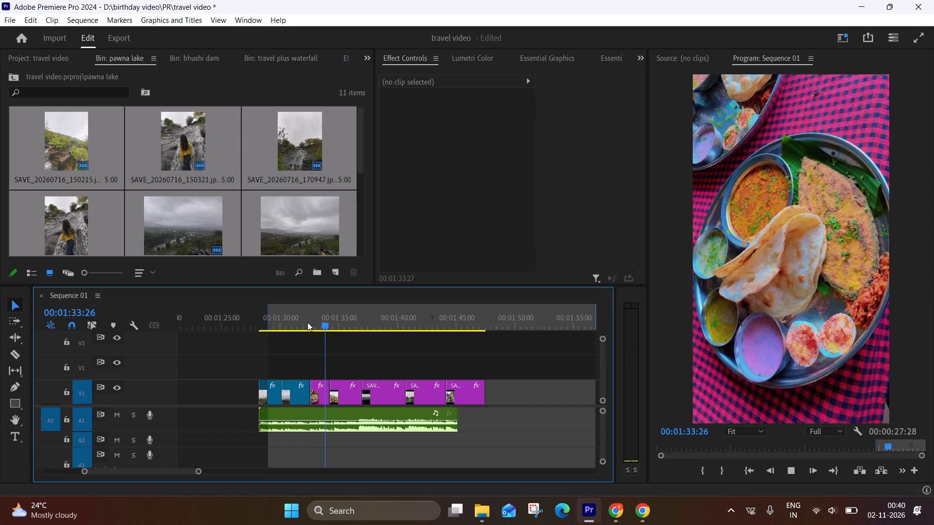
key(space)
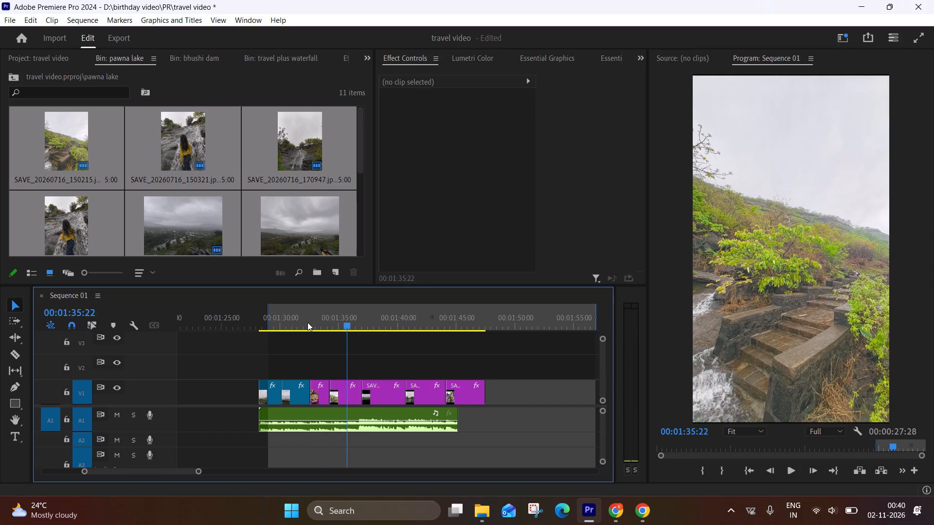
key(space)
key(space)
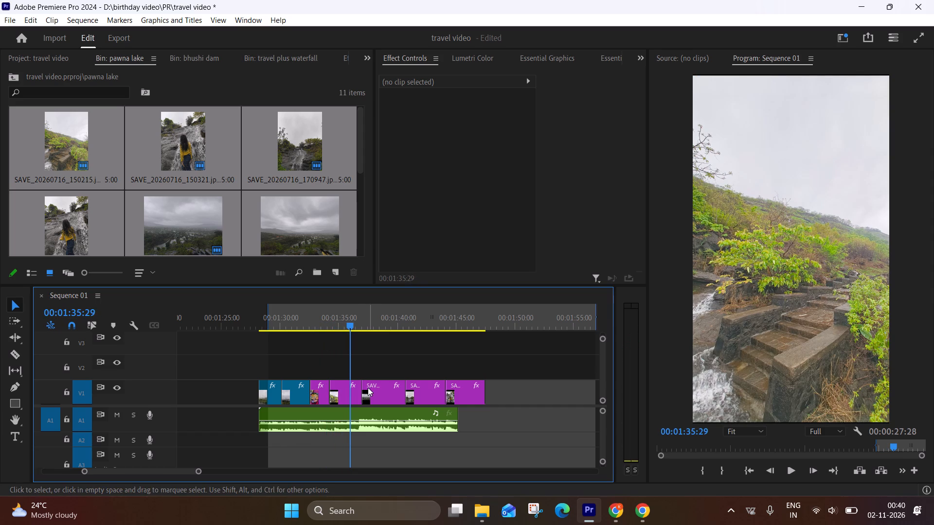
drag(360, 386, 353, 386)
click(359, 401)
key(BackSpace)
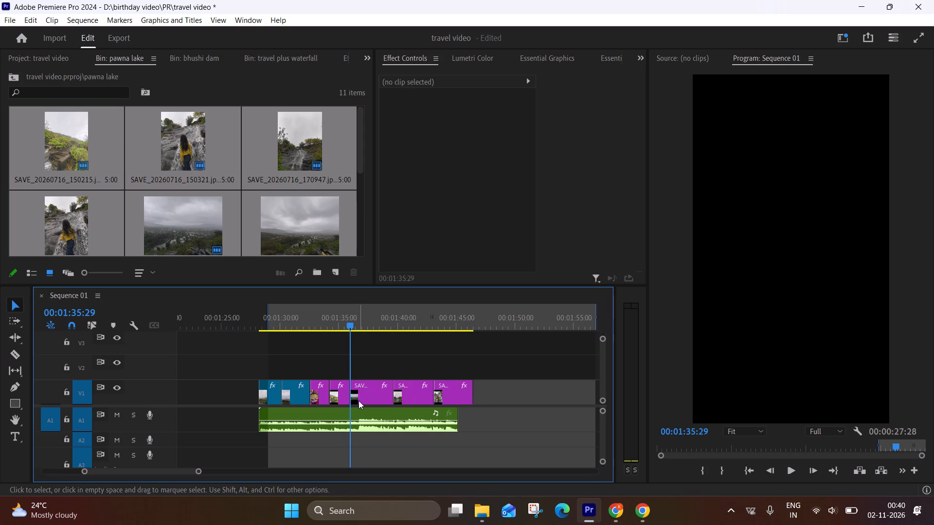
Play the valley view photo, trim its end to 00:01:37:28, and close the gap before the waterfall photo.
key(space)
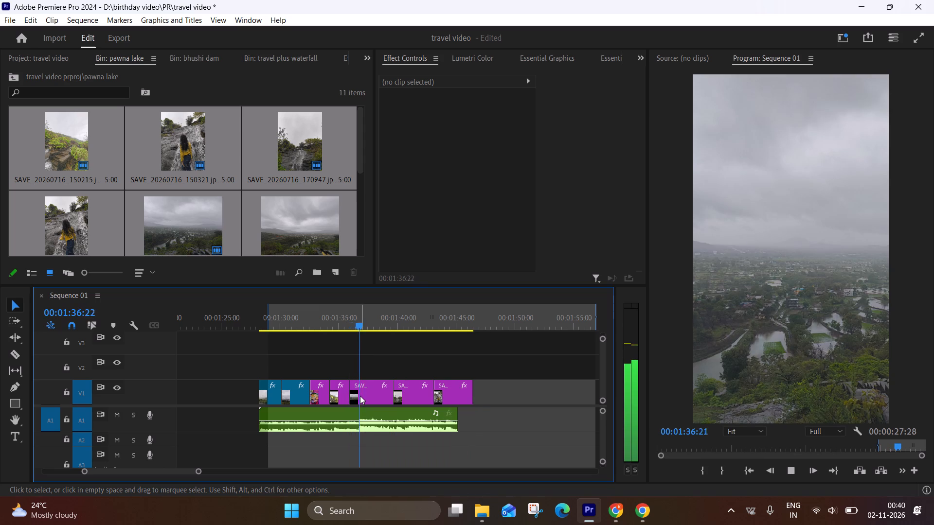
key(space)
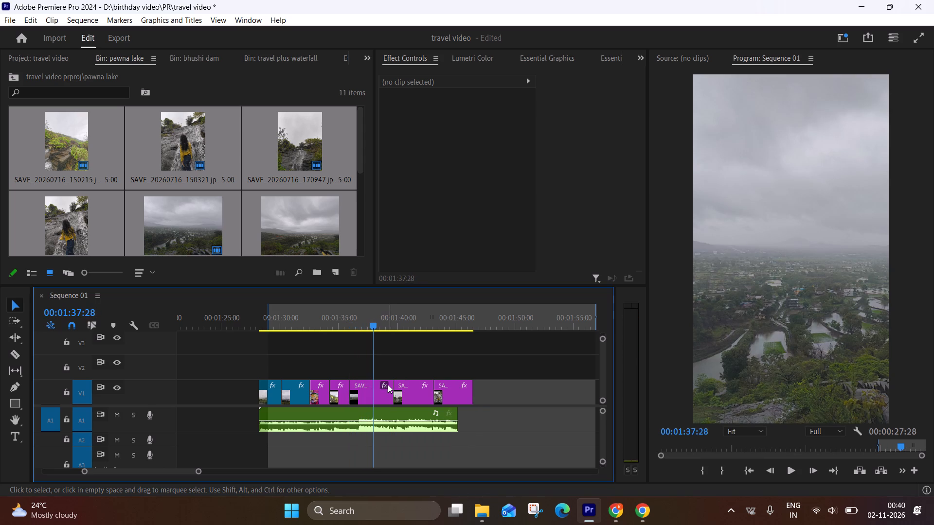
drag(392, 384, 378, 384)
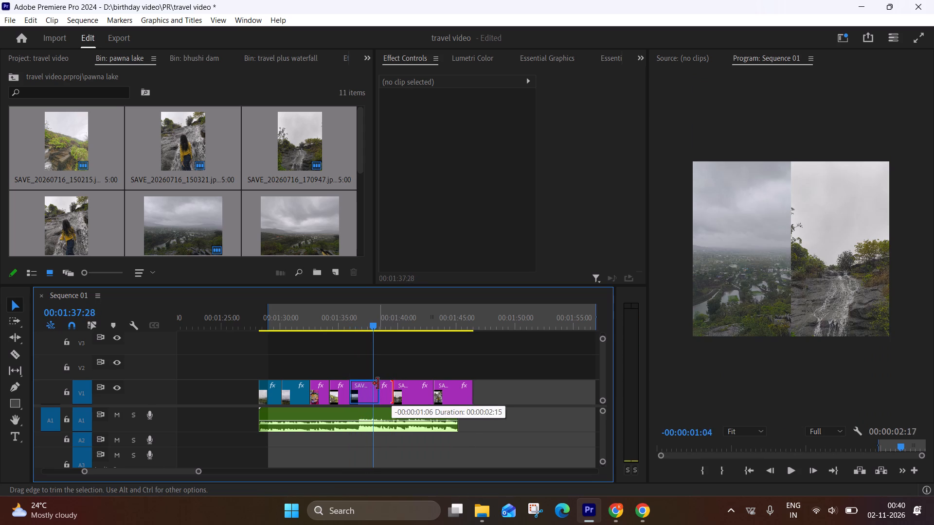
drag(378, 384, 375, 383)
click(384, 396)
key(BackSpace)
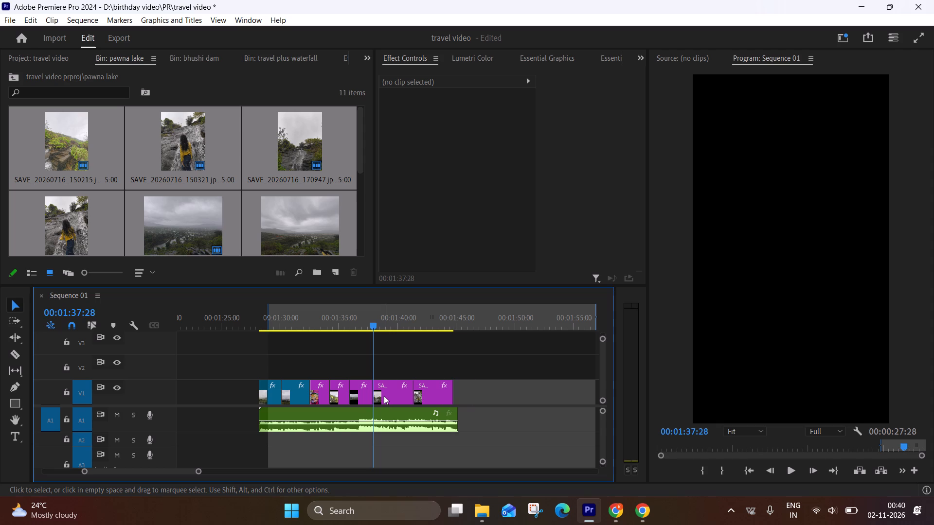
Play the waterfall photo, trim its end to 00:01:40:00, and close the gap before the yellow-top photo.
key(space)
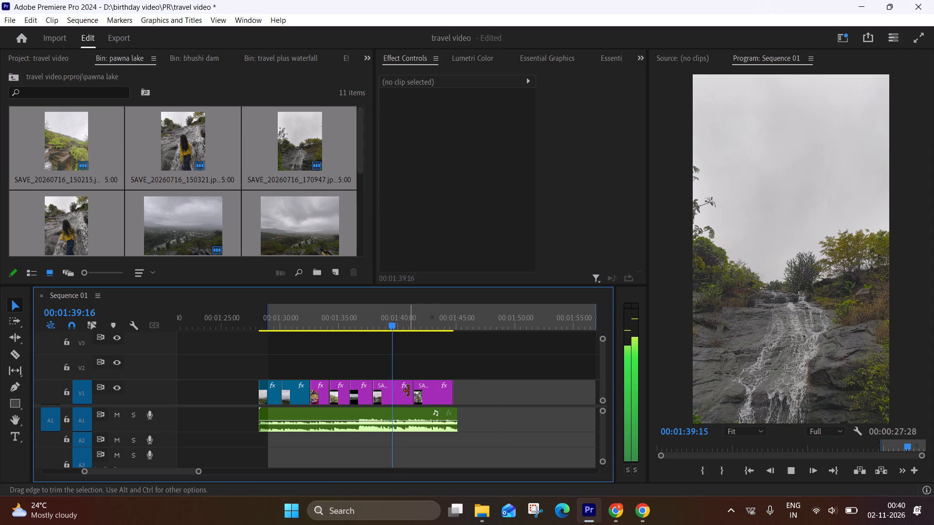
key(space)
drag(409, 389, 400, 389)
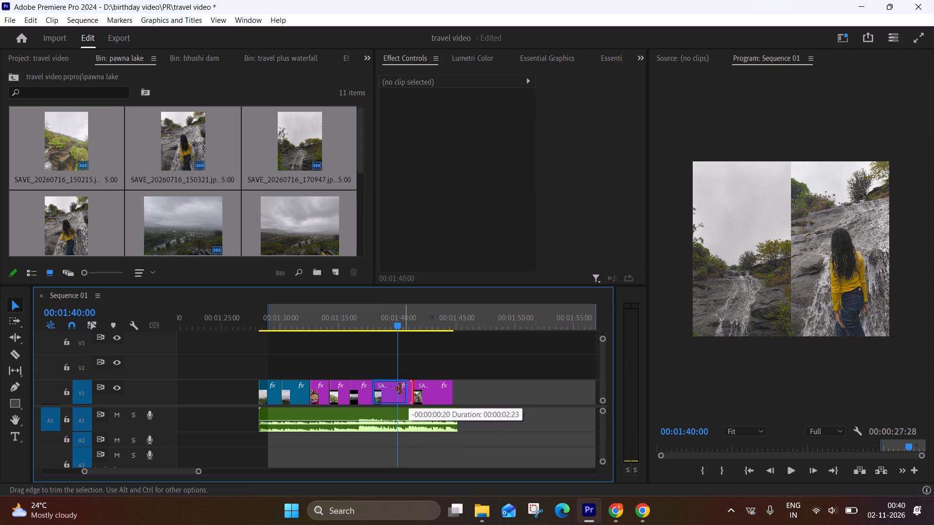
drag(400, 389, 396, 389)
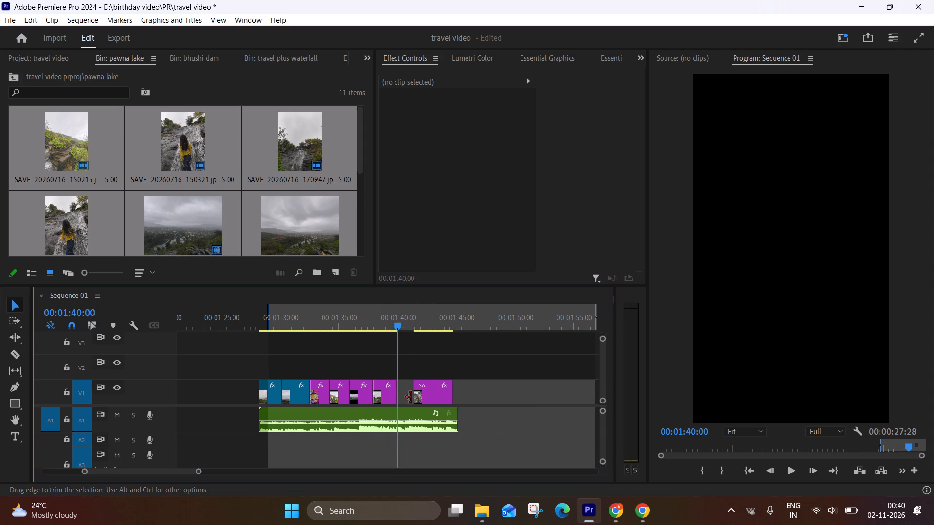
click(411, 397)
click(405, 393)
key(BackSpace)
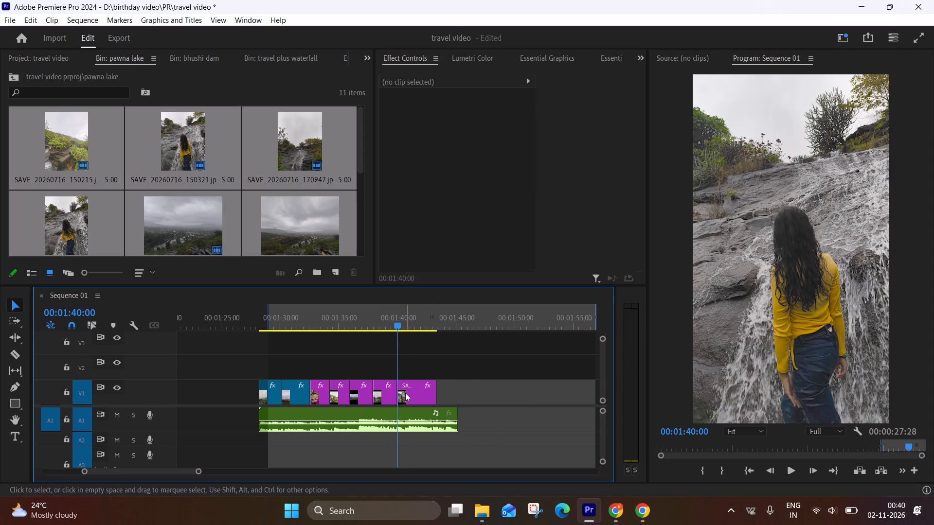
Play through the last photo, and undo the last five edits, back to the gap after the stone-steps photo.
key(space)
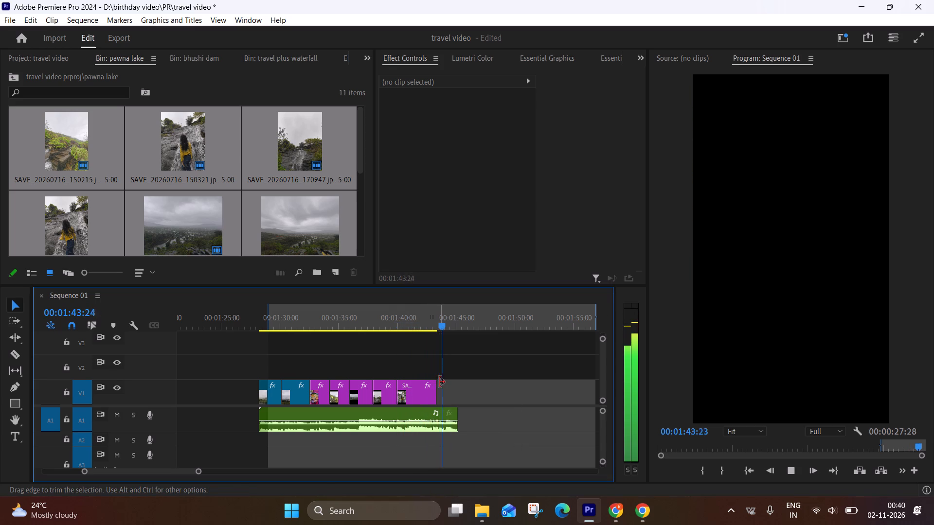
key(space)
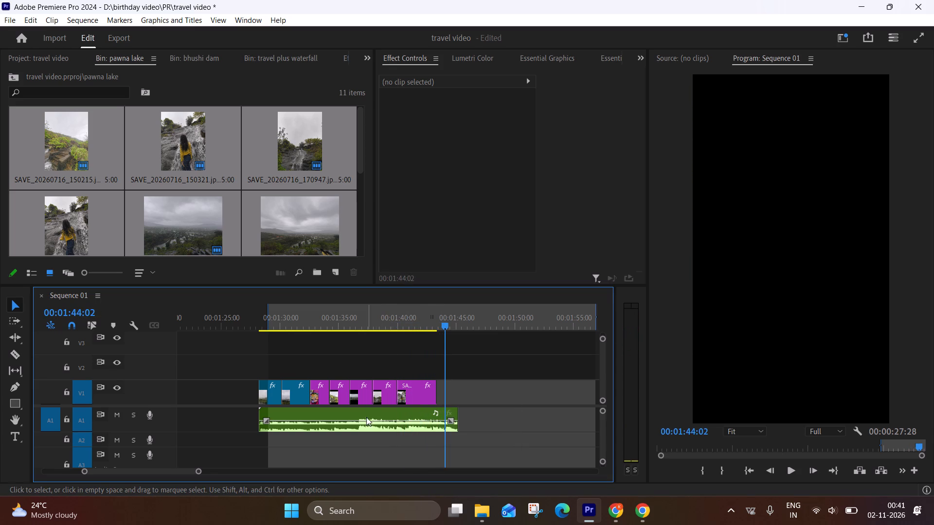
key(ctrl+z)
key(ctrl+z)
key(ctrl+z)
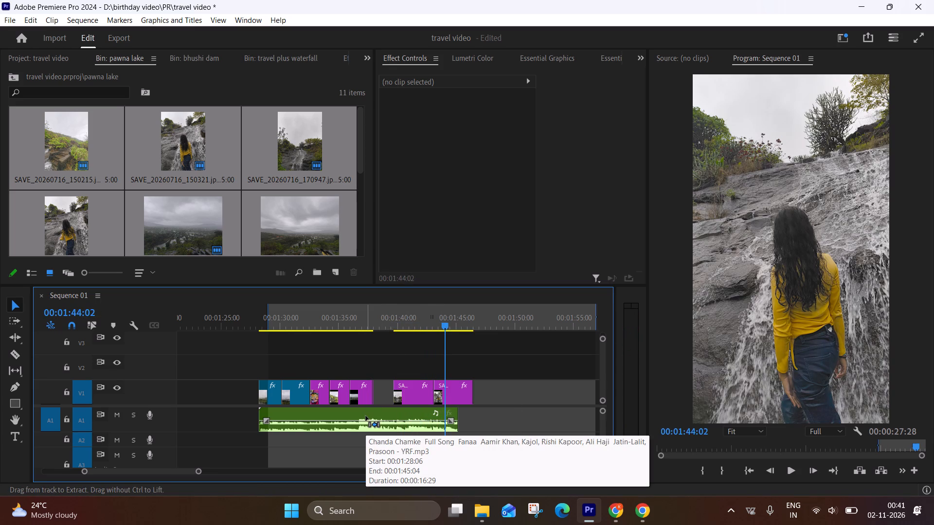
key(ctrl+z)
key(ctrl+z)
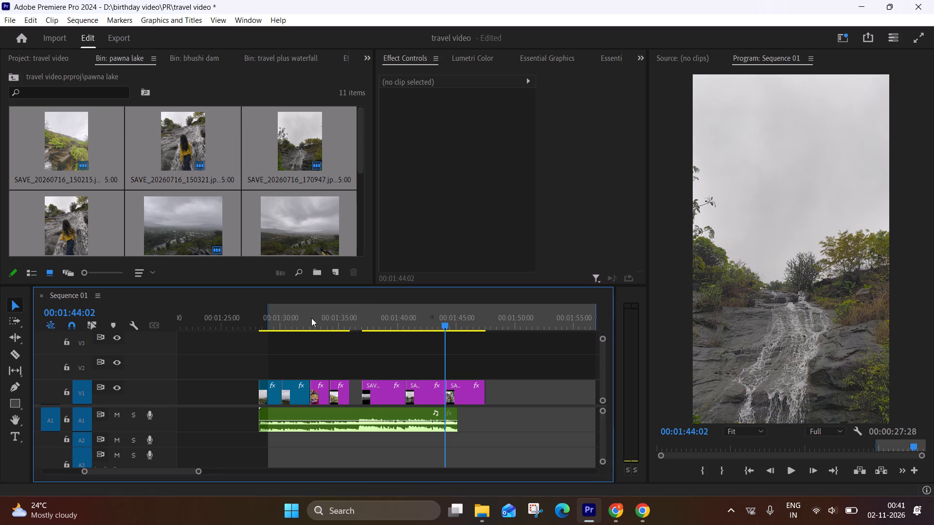
Play back the food and stone-steps photos, and extend the steps photo's end to meet the valley view photo.
click(316, 324)
key(space)
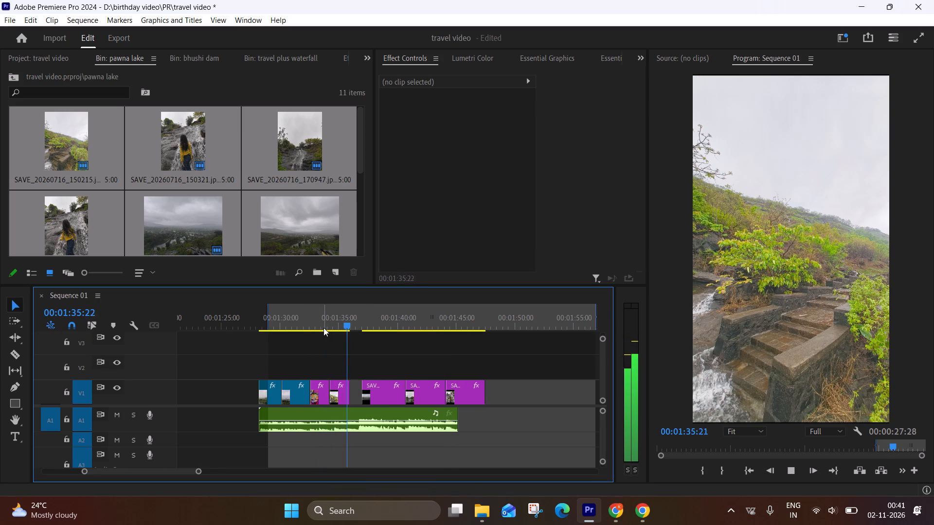
key(space)
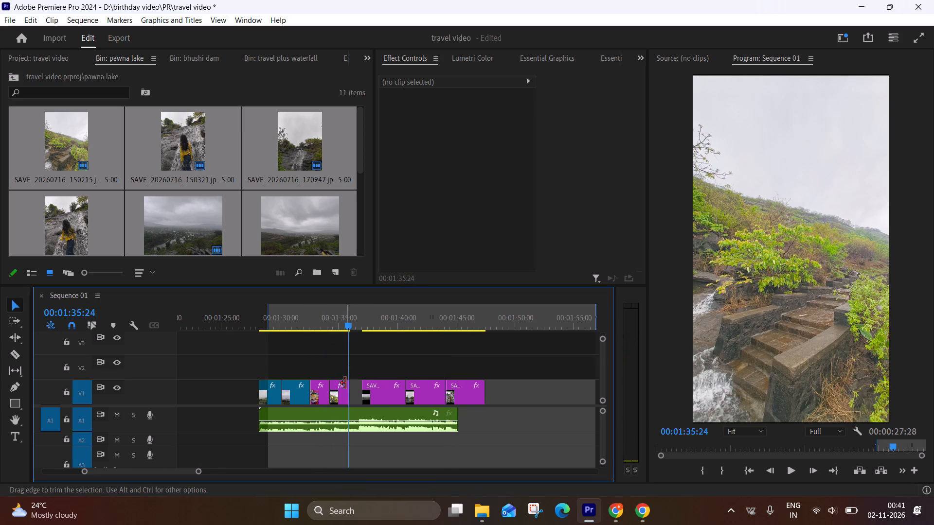
drag(345, 383, 393, 385)
Play into the valley view photo and trim a short piece off its end.
key(space)
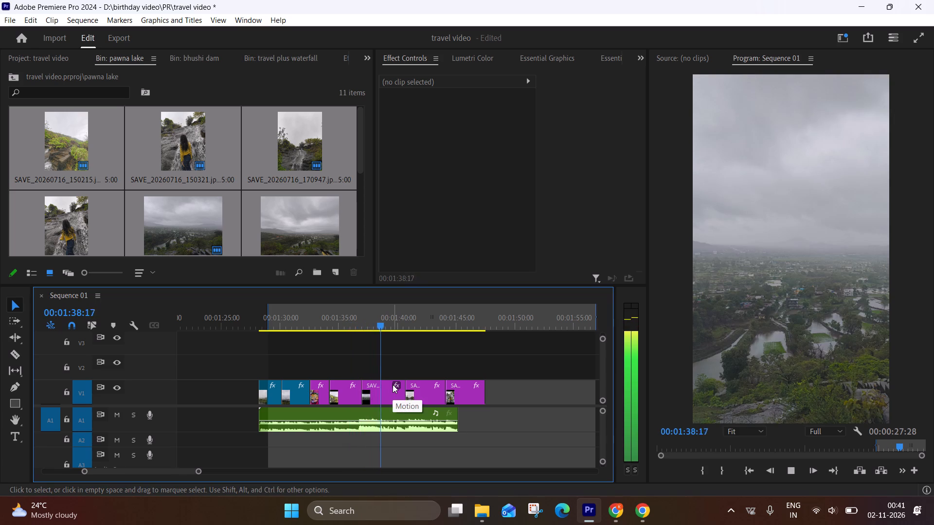
key(space)
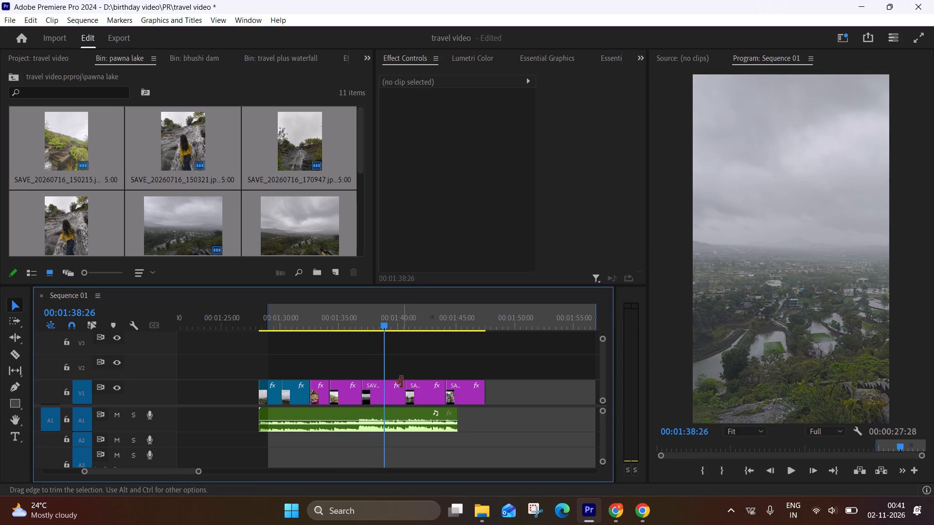
drag(402, 382, 388, 383)
Play on past the valley view photo and trim the waterfall photo's start to 00:01:41:09.
key(space)
key(space)
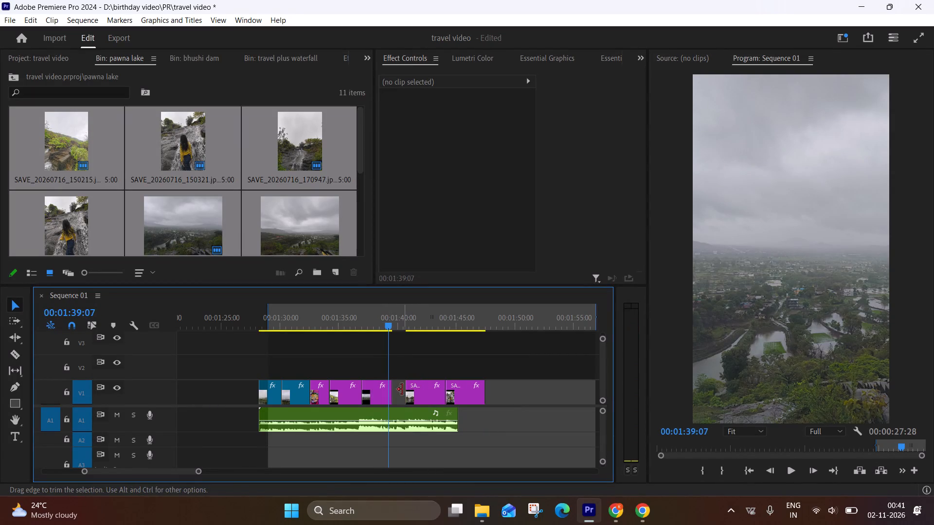
key(space)
key(space)
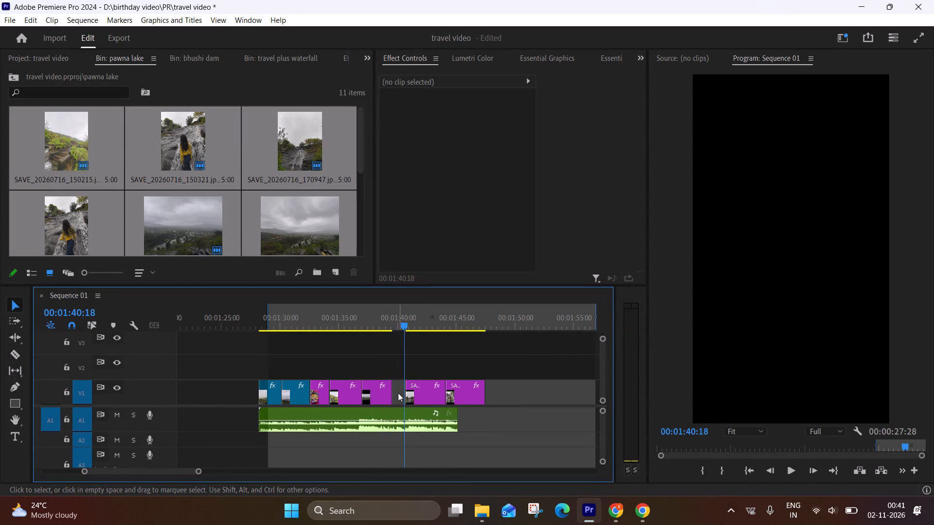
key(space)
key(space)
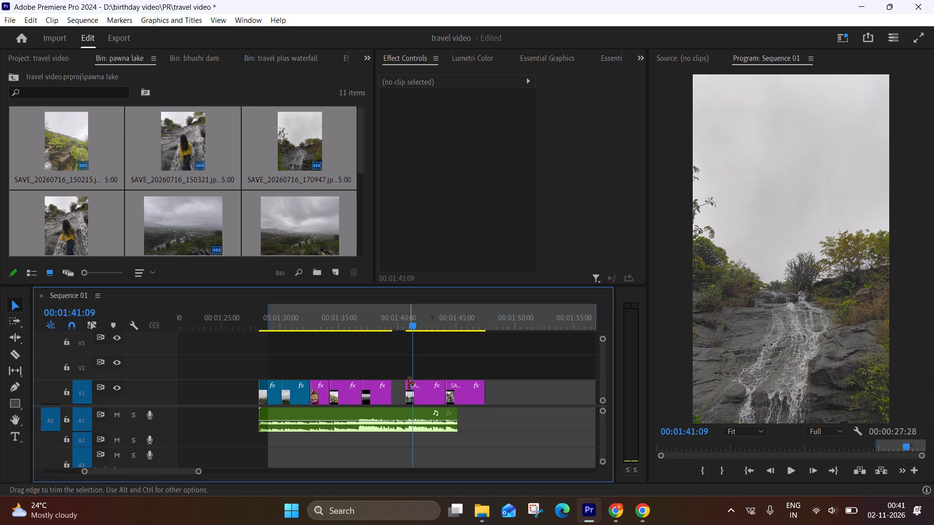
click(409, 384)
Play back the waterfall and yellow-top photos through to the end of the song.
key(space)
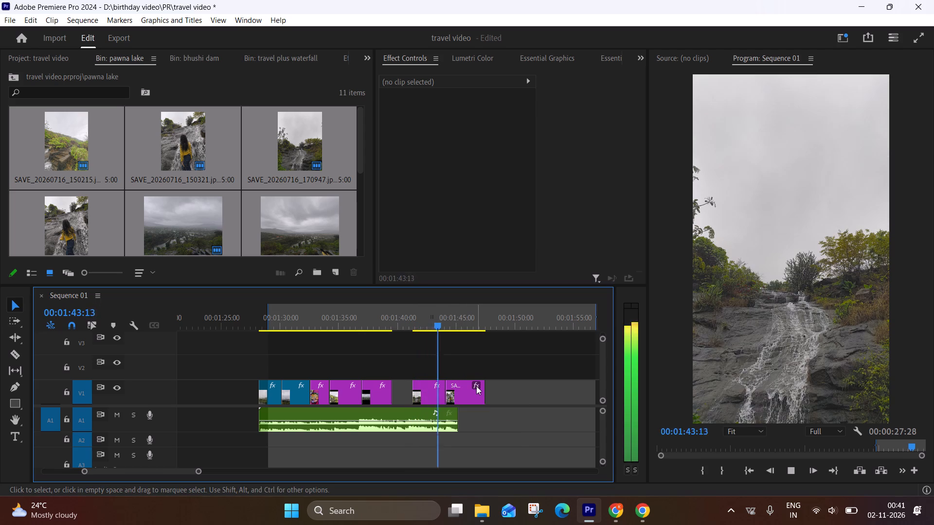
key(space)
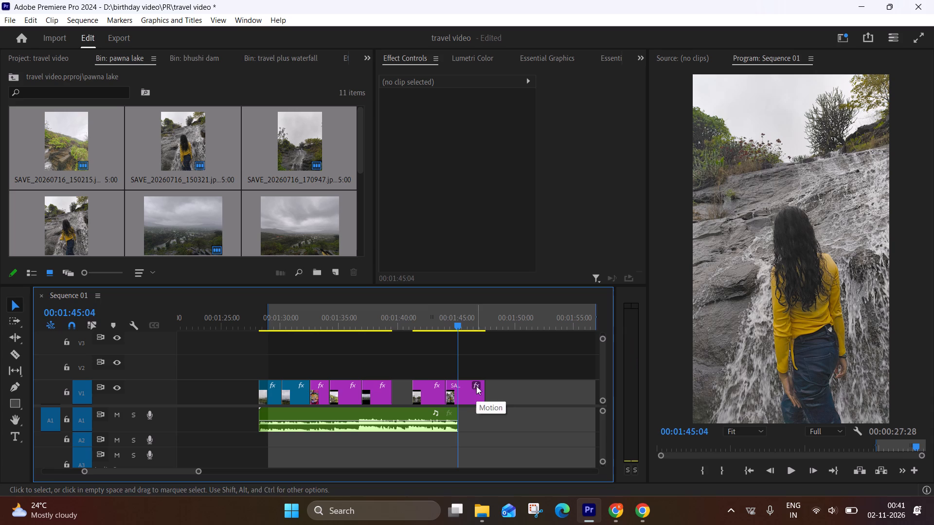
Move the waterfall and yellow-top photos back against the valley view photo, and trim the yellow-top photo's end to the song's end at 00:01:45:04.
click(460, 413)
drag(428, 361, 473, 396)
drag(476, 400, 461, 398)
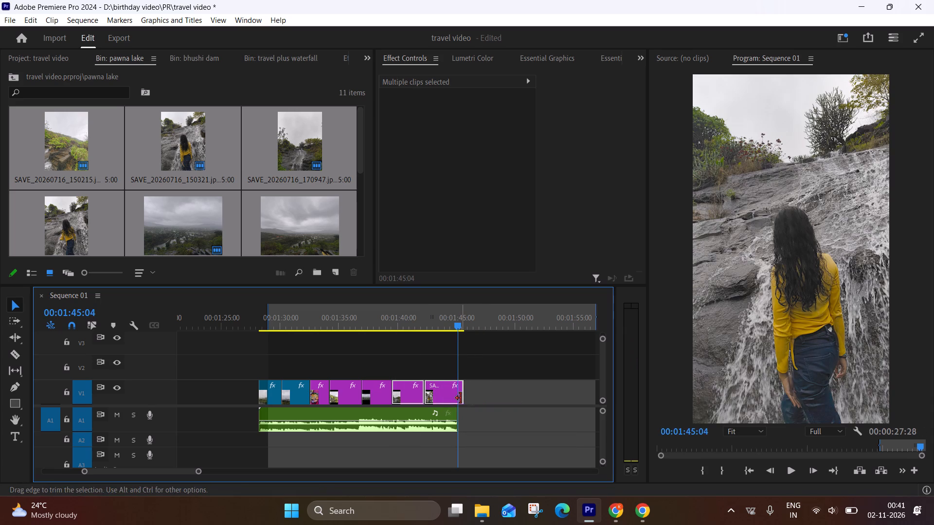
drag(464, 387, 459, 387)
Play back the repositioned waterfall and yellow-top photos to check them against the end of the song.
click(405, 315)
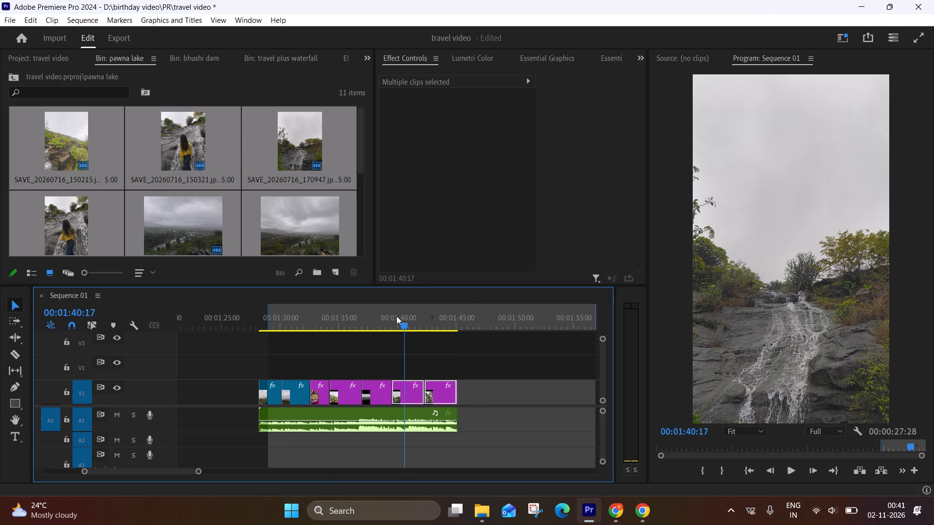
click(392, 317)
key(space)
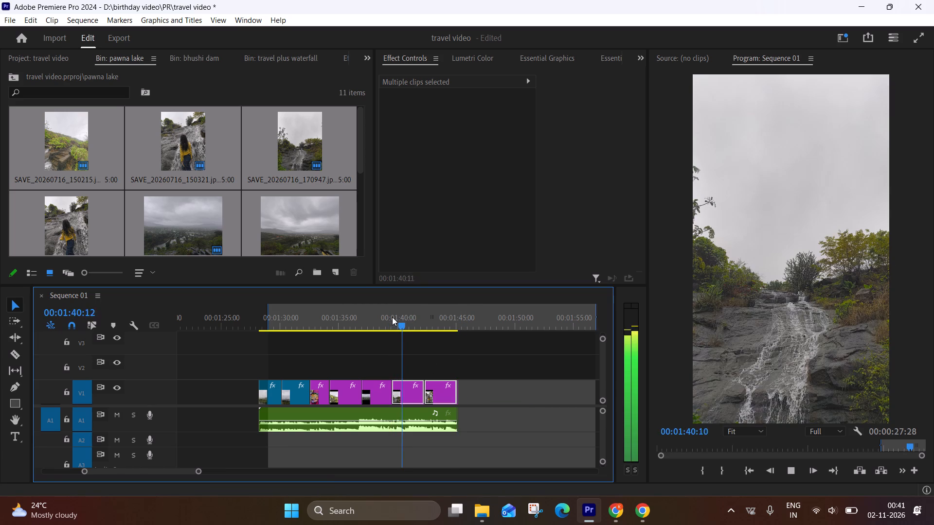
key(space)
key(space)
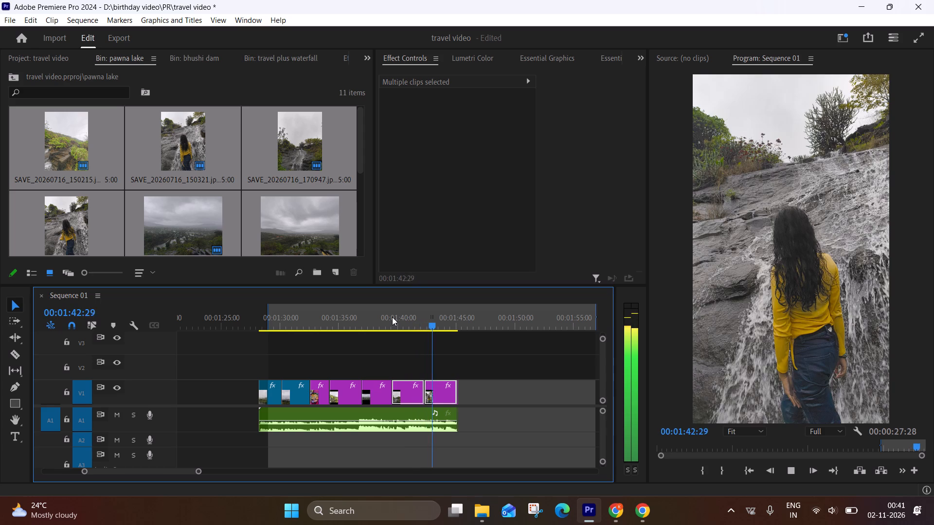
key(space)
key(space)
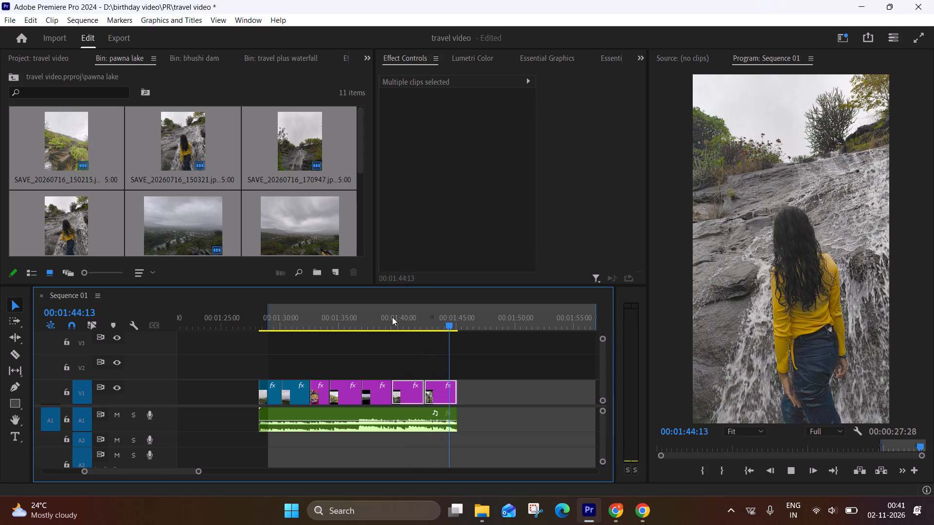
key(space)
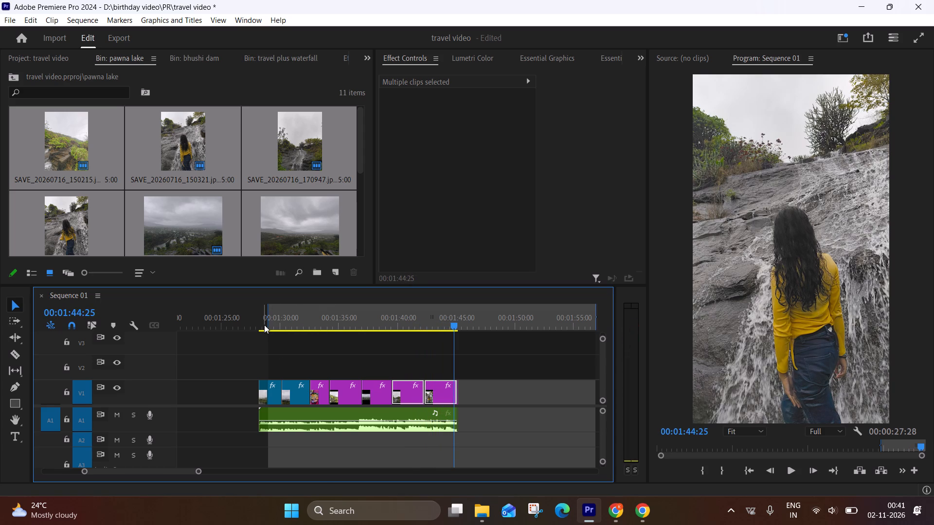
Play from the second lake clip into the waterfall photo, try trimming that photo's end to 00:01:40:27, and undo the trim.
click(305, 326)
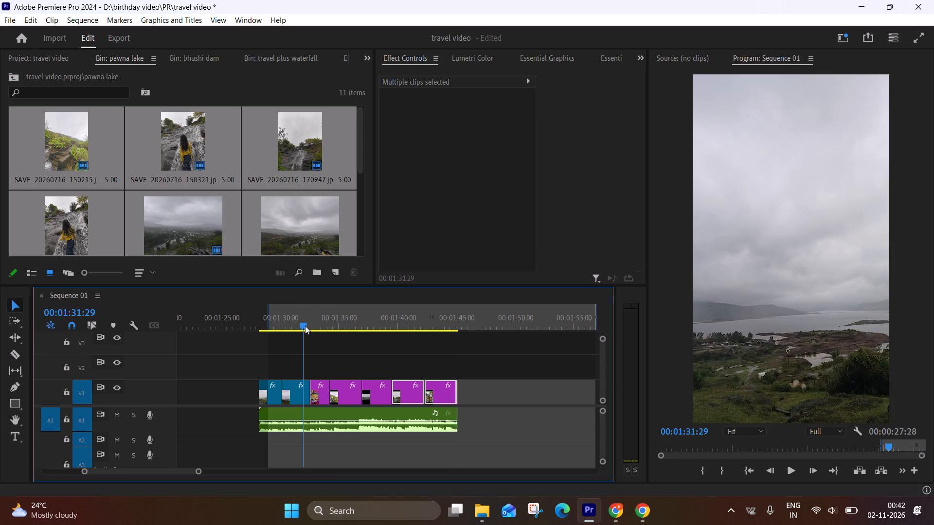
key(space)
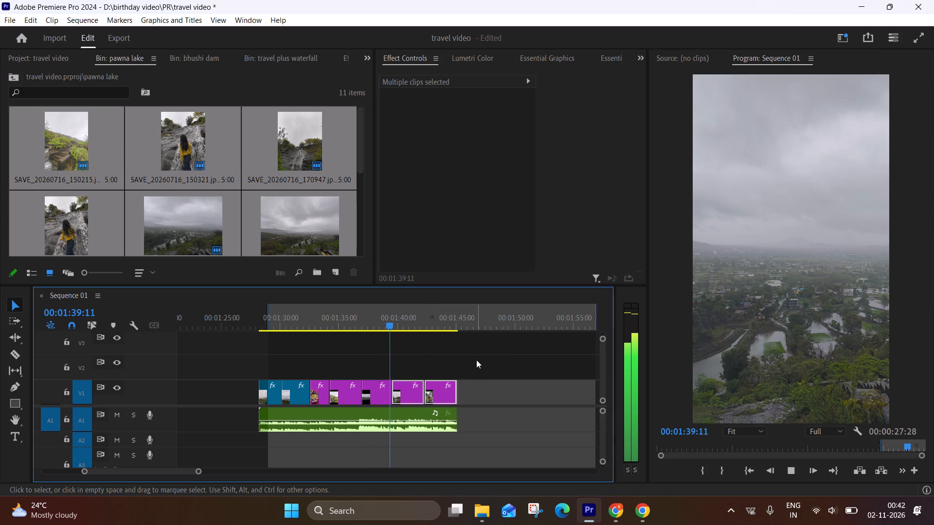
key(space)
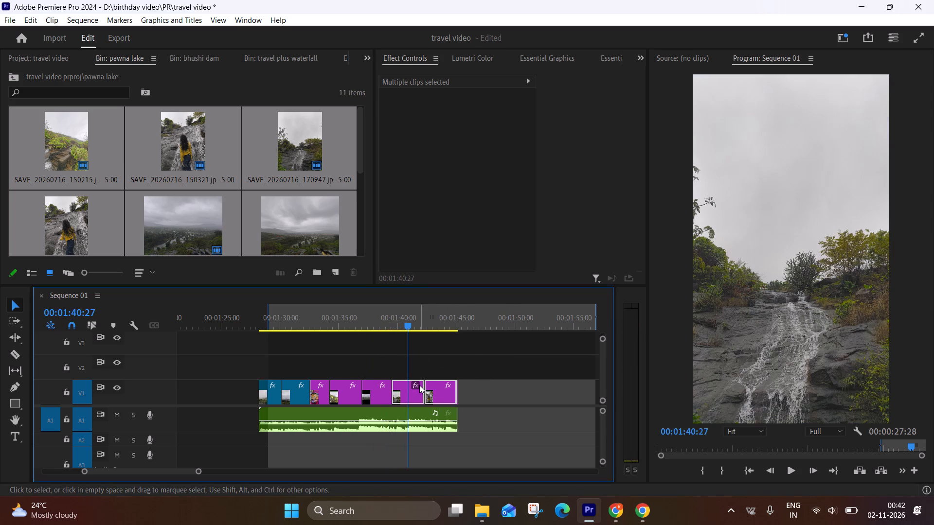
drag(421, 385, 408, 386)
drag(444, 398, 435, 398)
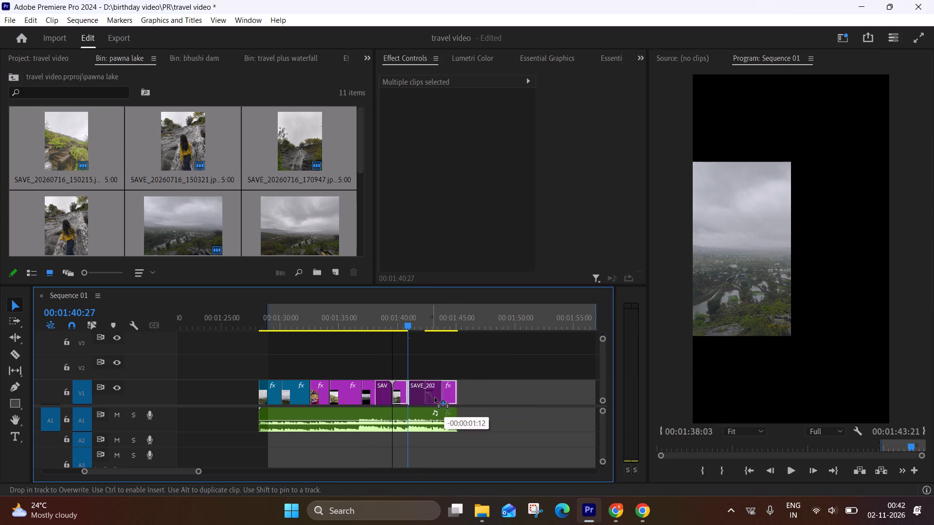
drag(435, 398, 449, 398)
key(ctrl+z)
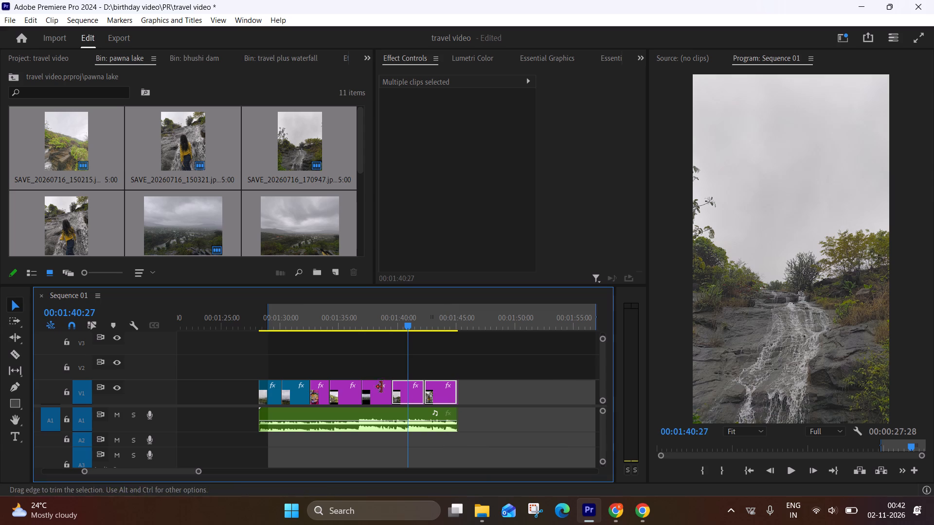
Play back the food and stone-steps photos to check their cuts against the song.
click(309, 327)
key(space)
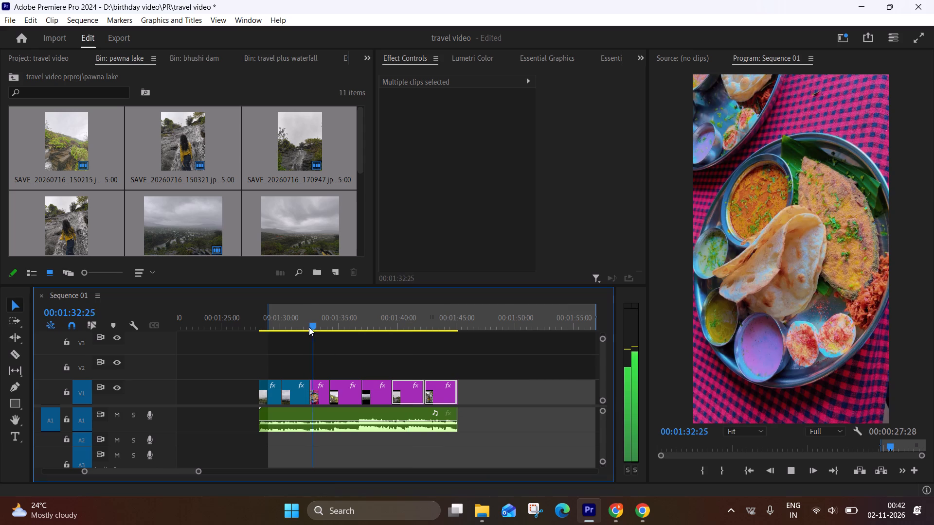
key(space)
key(space)
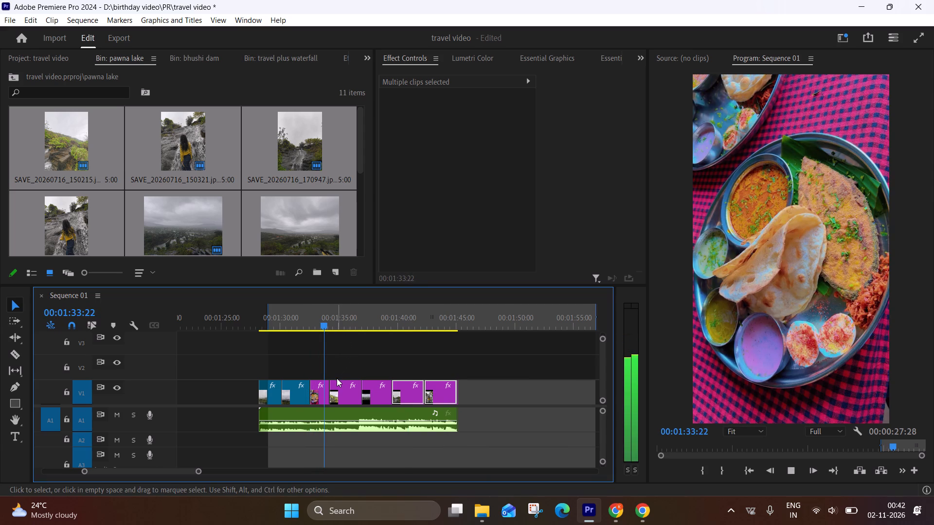
key(space)
key(space)
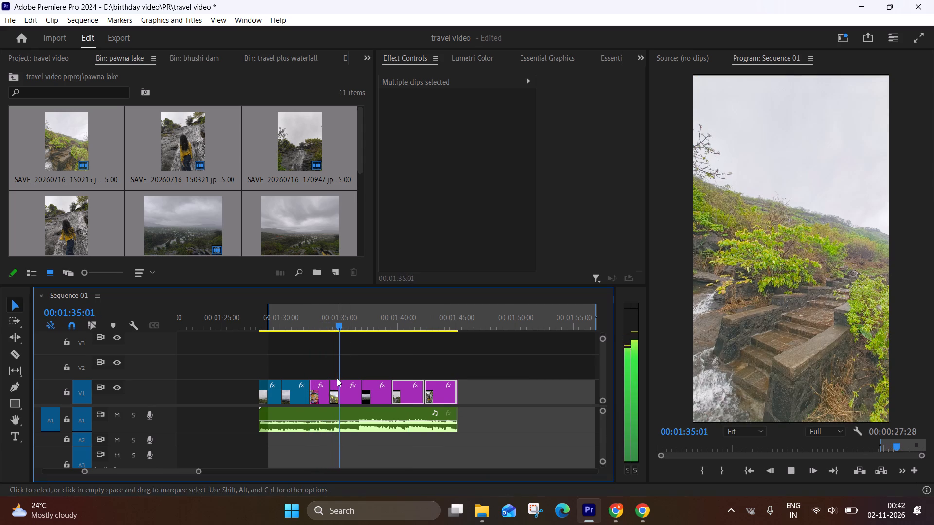
key(space)
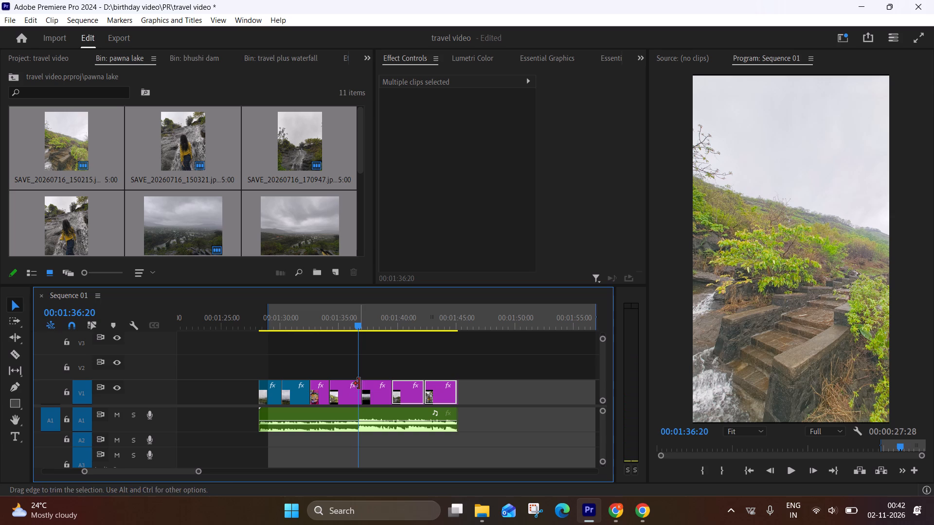
Increase the height of audio track A1 to enlarge the song's waveform.
click(176, 432)
drag(162, 431, 173, 455)
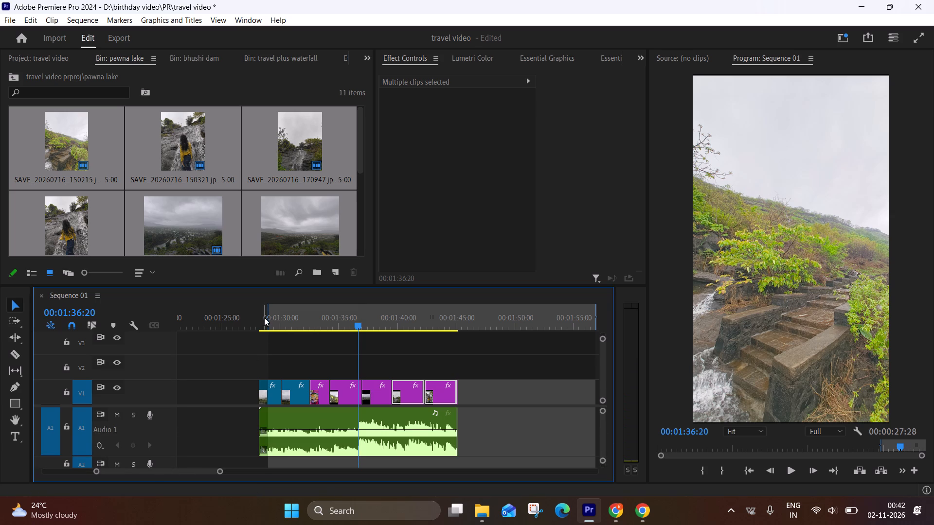
Play back the two lake clips, and shift all five photos together about 3 seconds later on V1.
click(257, 322)
key(space)
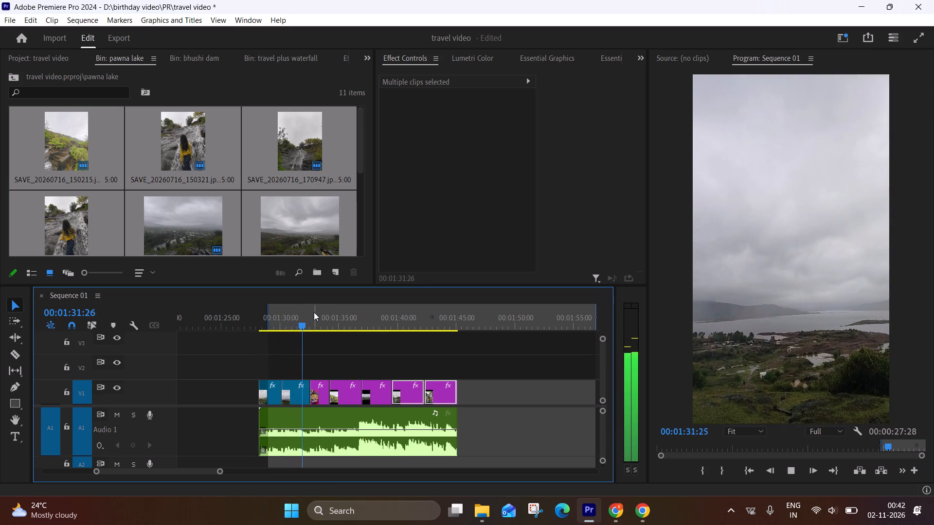
key(space)
drag(320, 367, 442, 391)
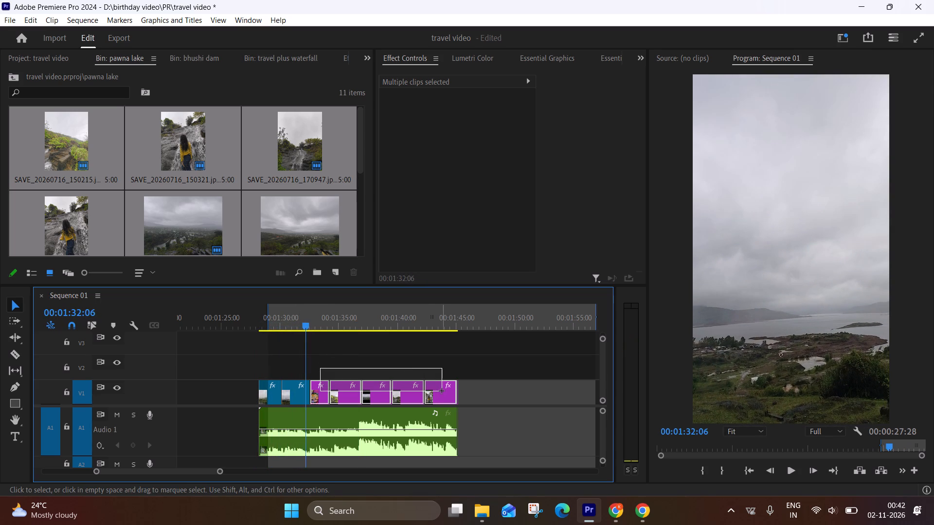
drag(442, 391, 442, 391)
drag(446, 397, 481, 397)
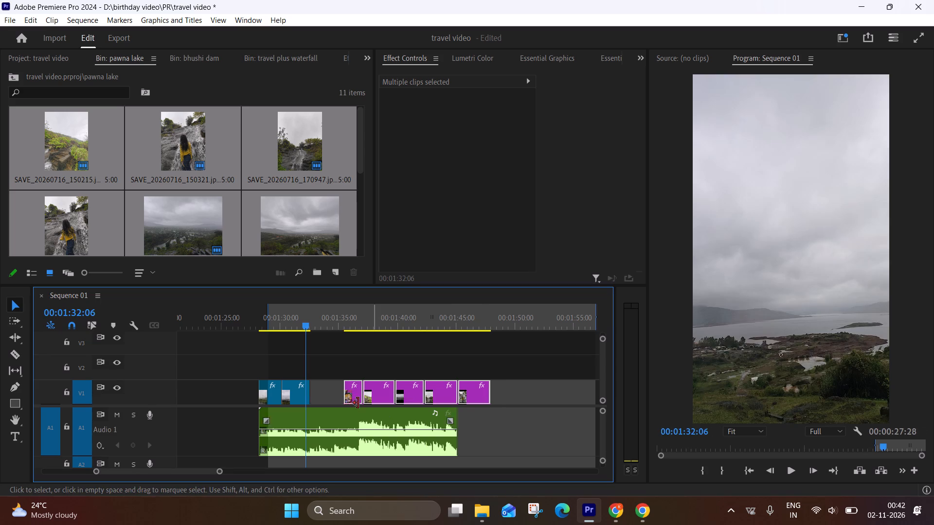
Extend the second lake clip's end by about 20 frames and play through to its new end.
drag(311, 383, 319, 384)
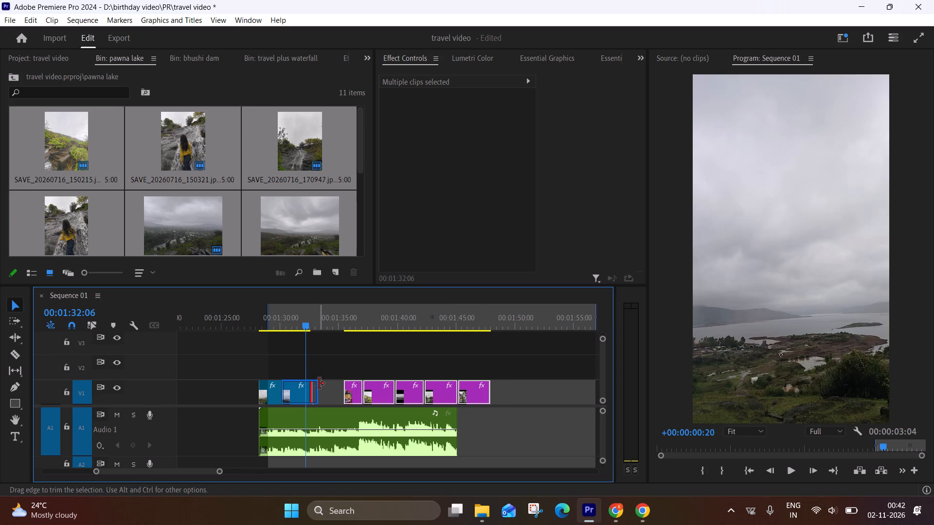
key(space)
key(space)
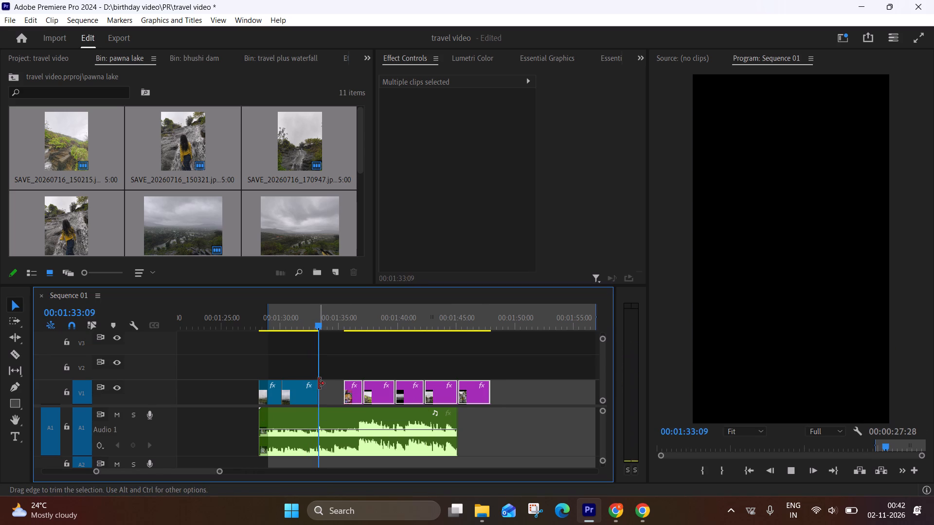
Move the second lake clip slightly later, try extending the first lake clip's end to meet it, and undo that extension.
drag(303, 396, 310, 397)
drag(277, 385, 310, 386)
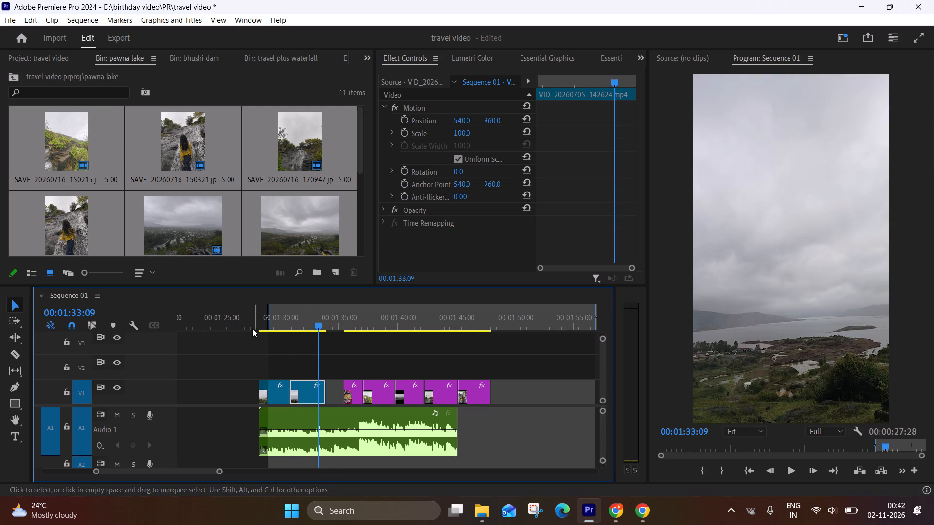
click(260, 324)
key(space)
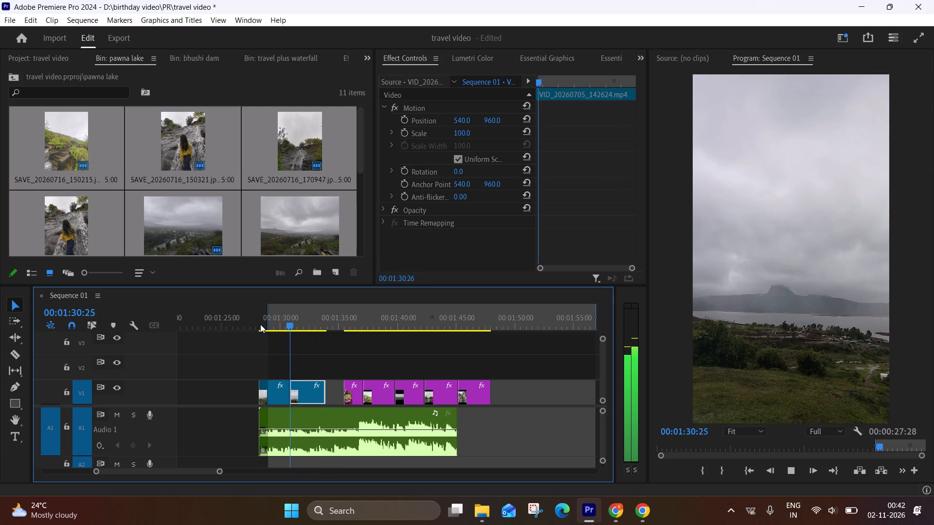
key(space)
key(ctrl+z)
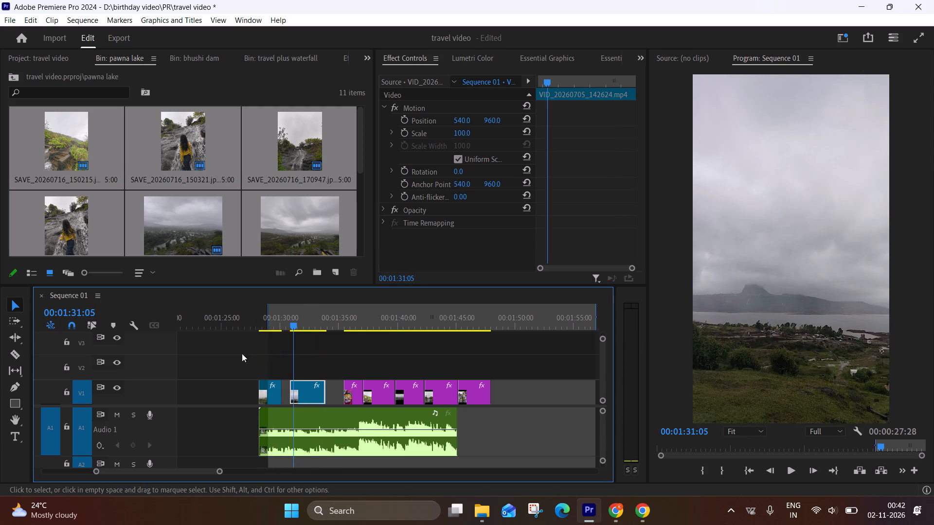
Ripple delete the empty gap between the two lake clips.
click(284, 395)
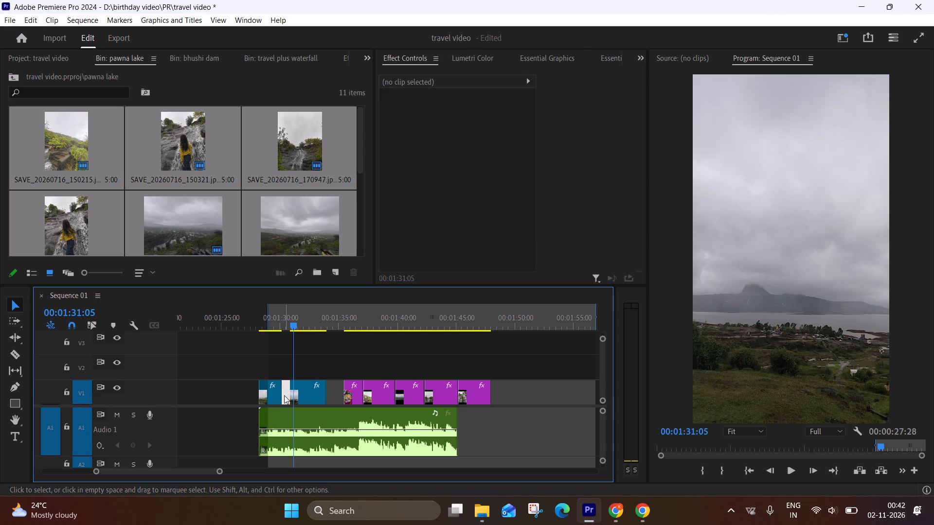
key(BackSpace)
Play back the lake clips, move the second one about 23 frames later, and extend its start back to meet the first clip.
click(263, 316)
key(space)
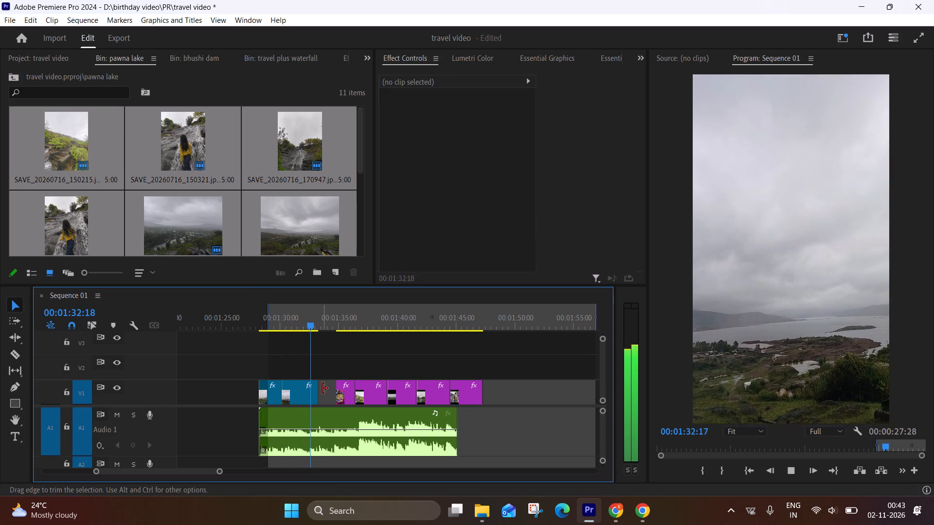
key(space)
key(space)
key(space)
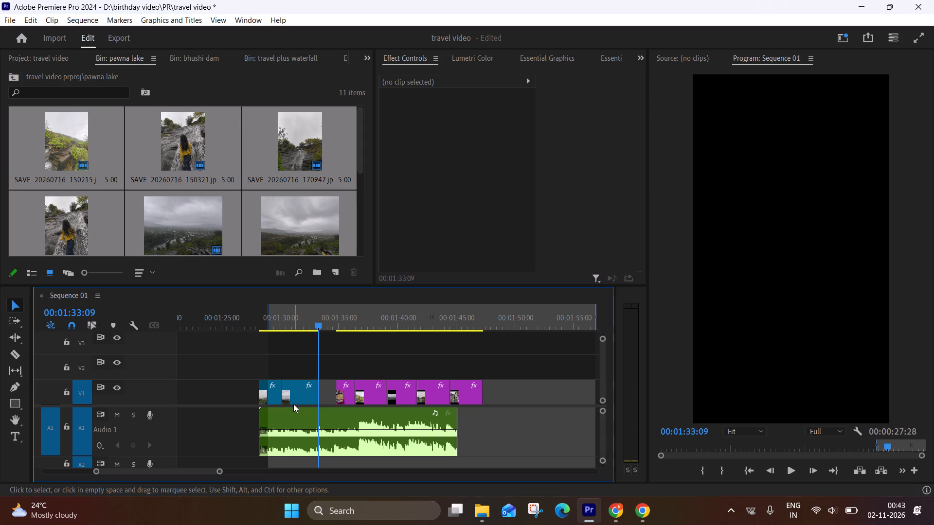
click(295, 396)
drag(295, 396, 304, 396)
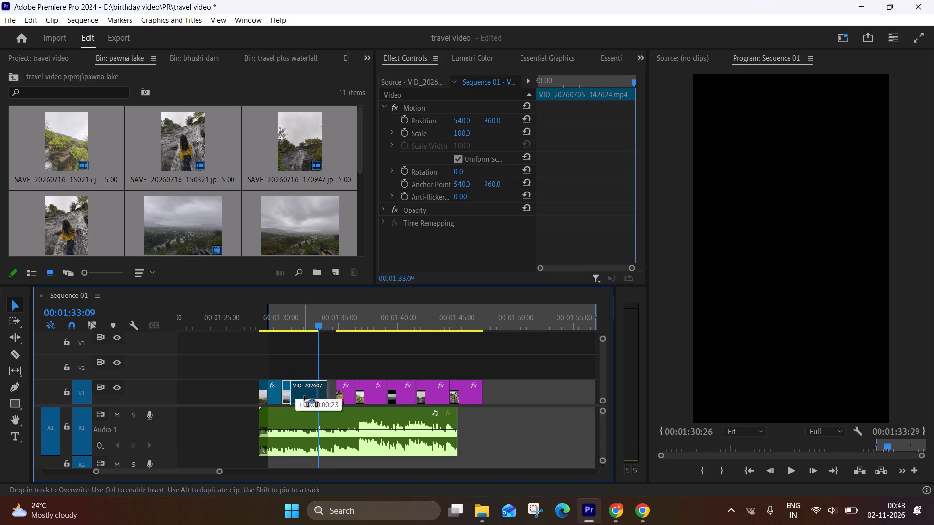
drag(304, 396, 305, 397)
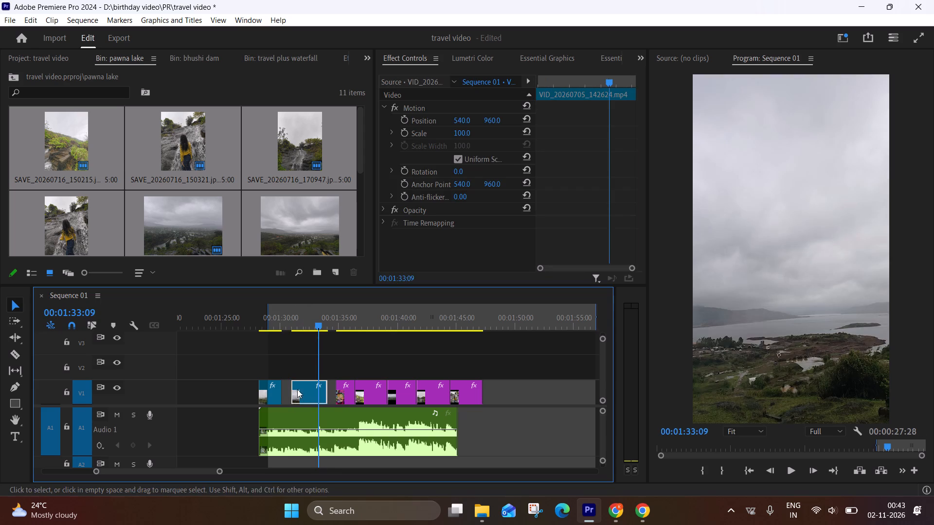
drag(291, 384, 276, 384)
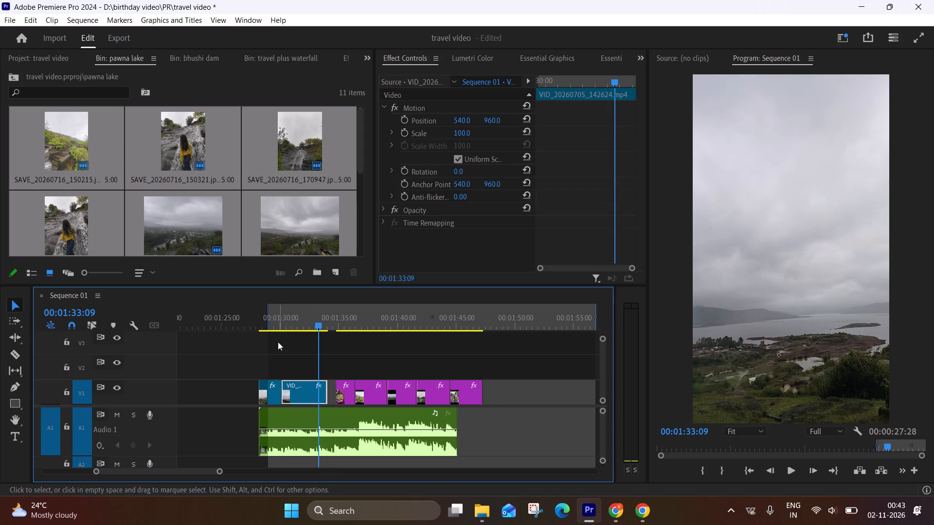
Play back the second lake clip, trim about 6 frames off its end, and ripple delete the gap before the food photo.
click(272, 322)
key(space)
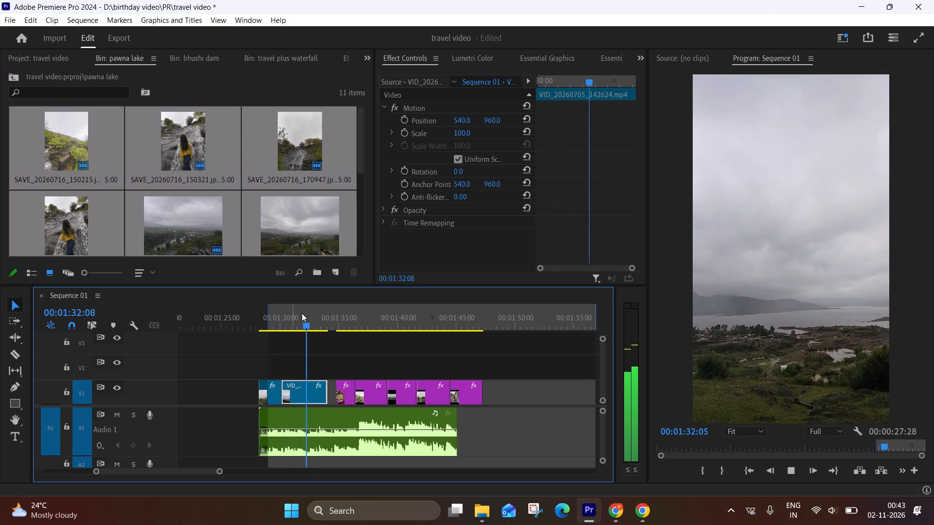
key(space)
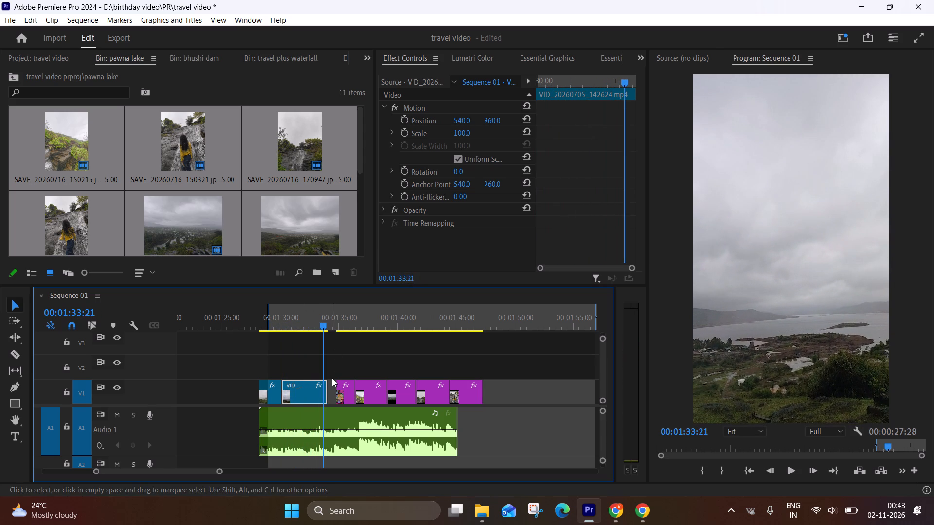
ctrl+scroll(329, 384, up, 3)
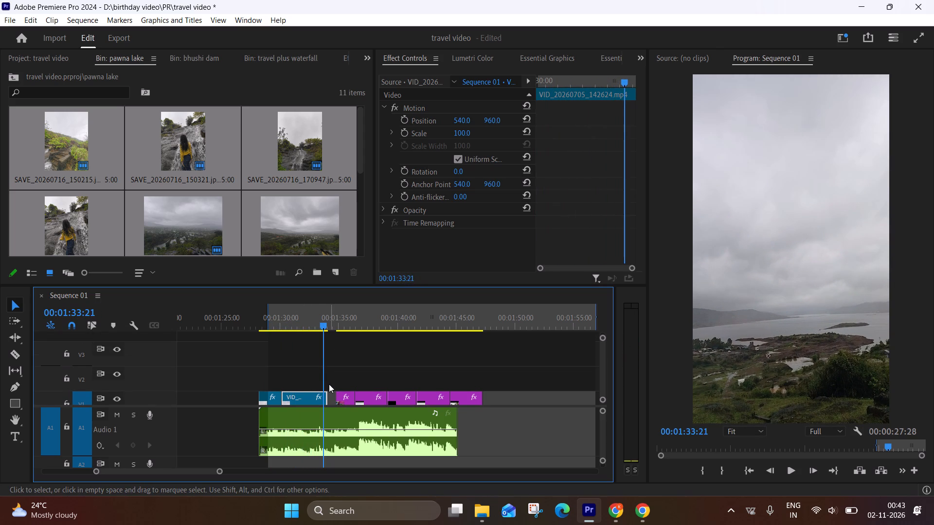
ctrl+scroll(329, 384, down, 3)
text(===)
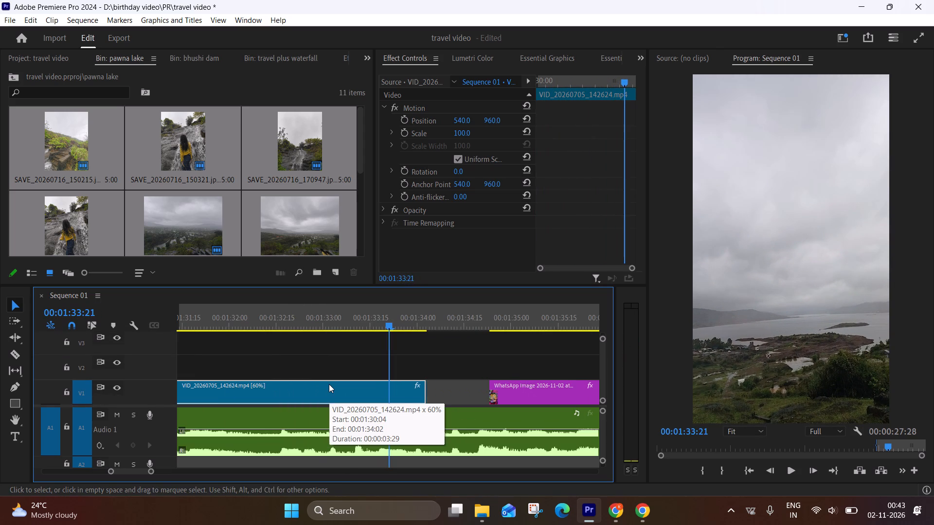
key(space)
key(space)
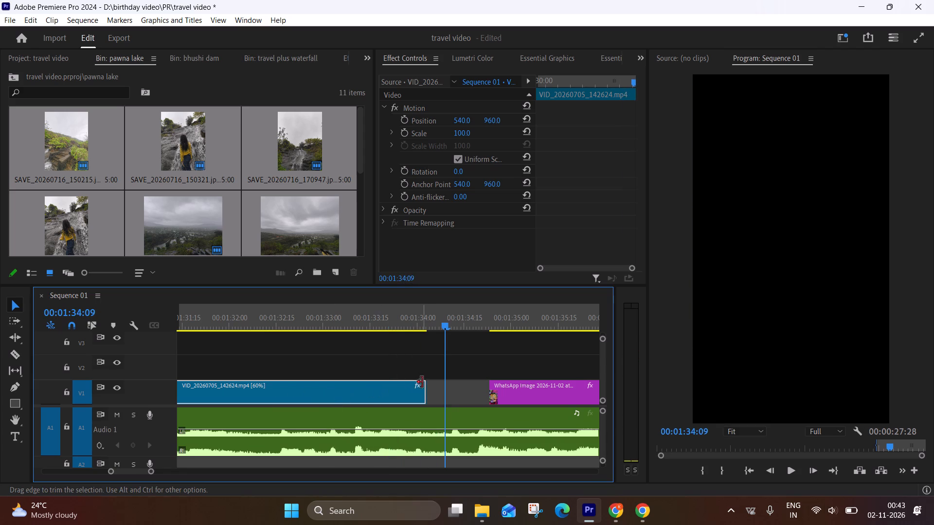
drag(426, 384, 409, 387)
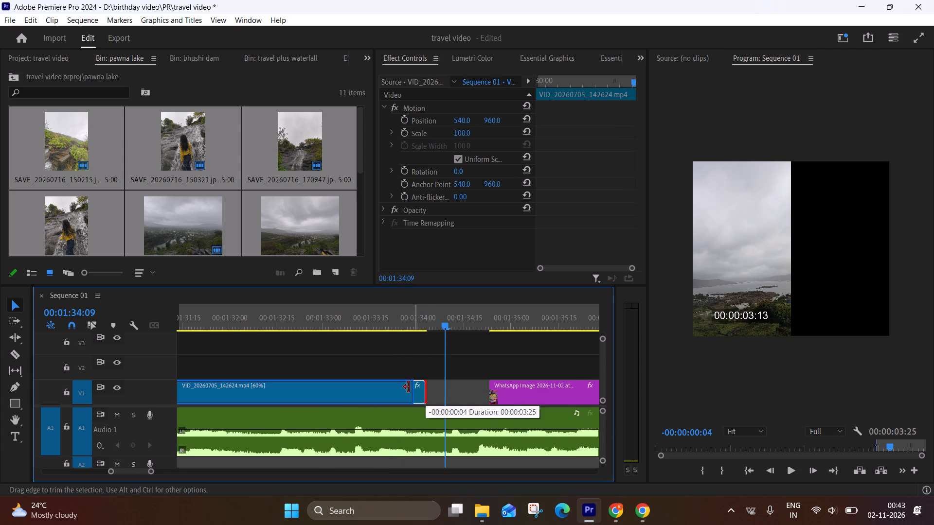
drag(409, 387, 407, 387)
click(428, 389)
key(BackSpace)
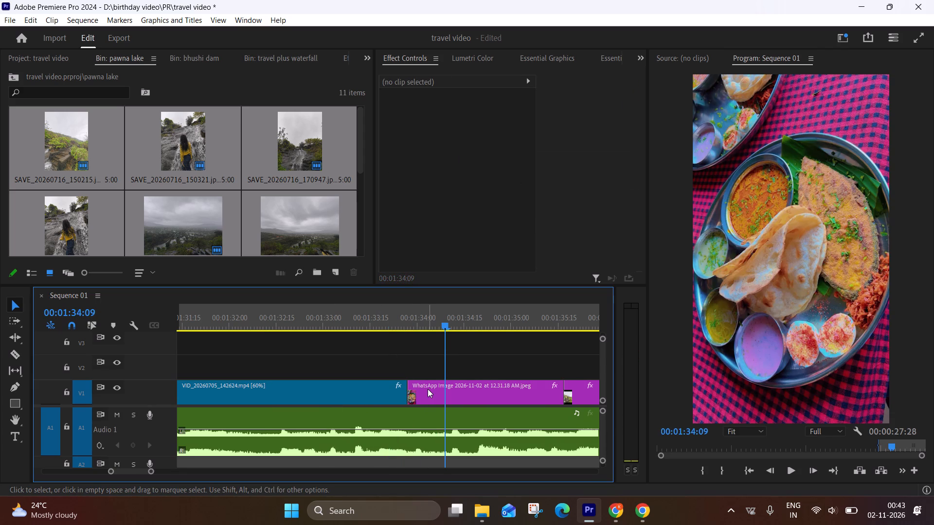
Shorten the stone steps photo to end just after the song's louder beat, near 00:01:36:25, and ripple delete the gap it leaves.
key(space)
key(space)
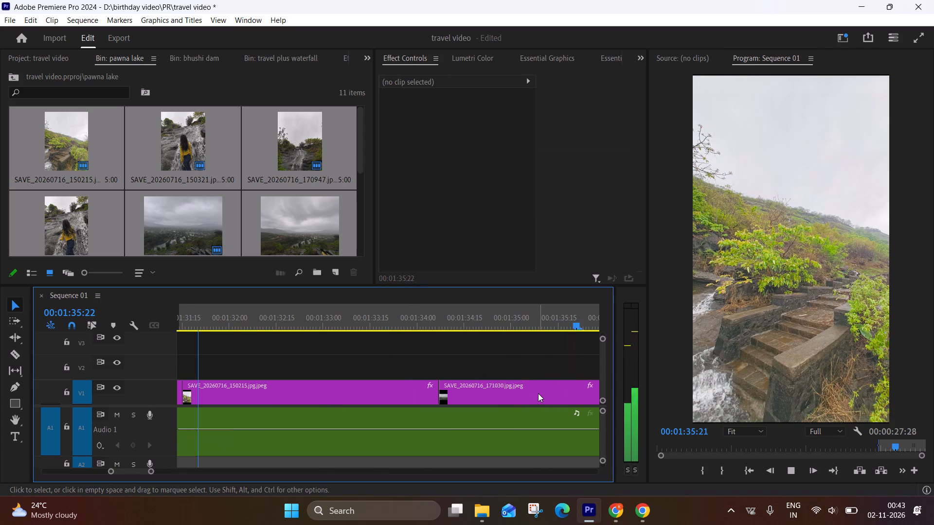
key(space)
key(space)
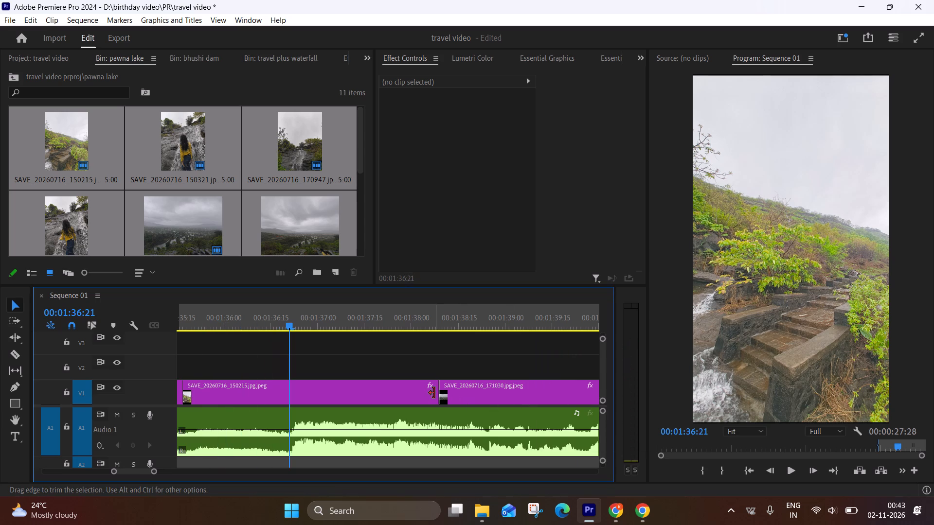
drag(434, 393, 242, 419)
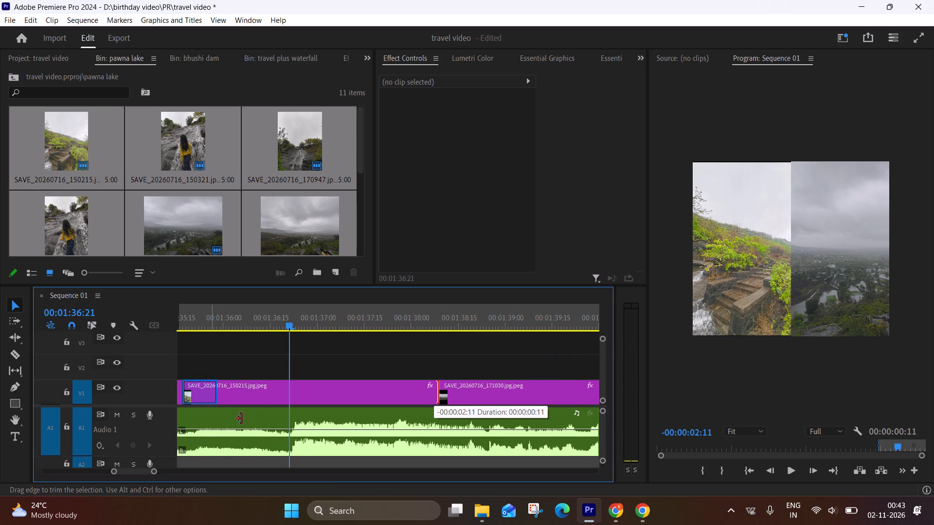
drag(242, 419, 297, 415)
key(minus)
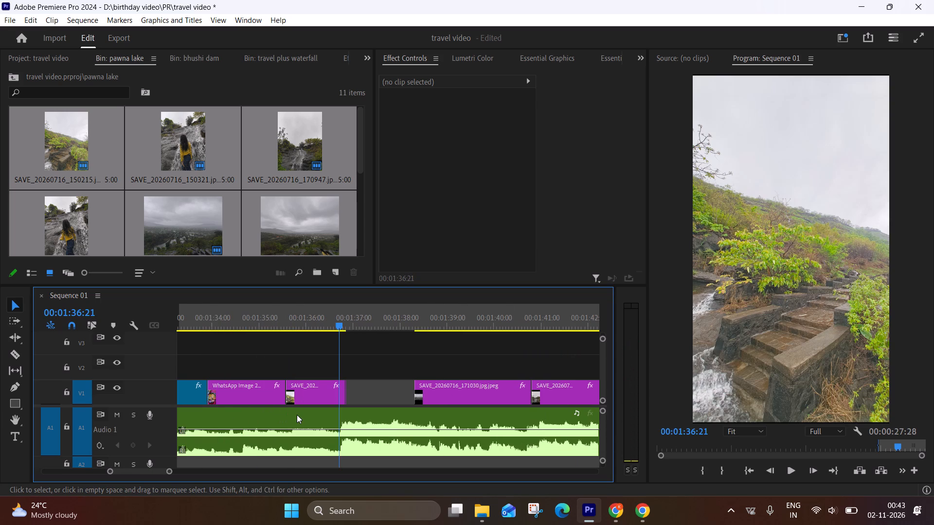
click(379, 385)
key(BackSpace)
Play the cloudy valley photo, trim about 14 frames off its end to match the beat, and ripple delete the resulting gap.
key(space)
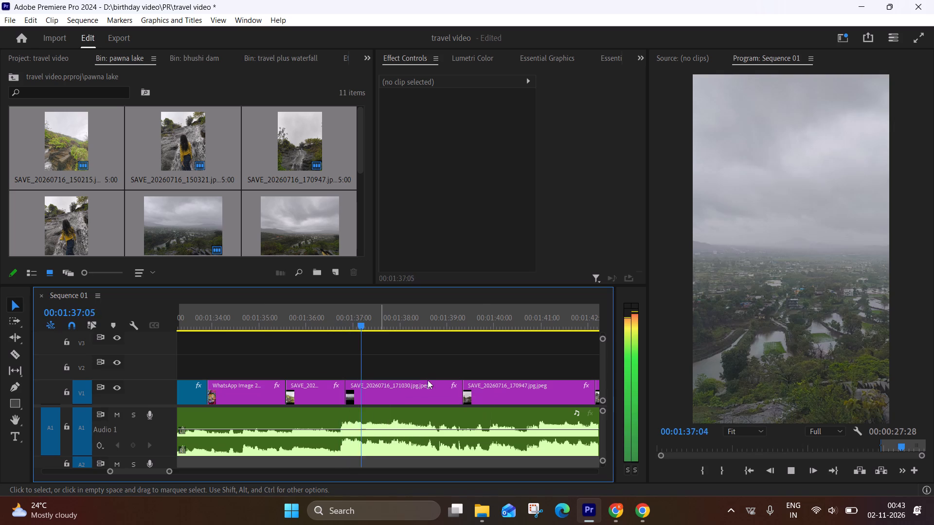
key(space)
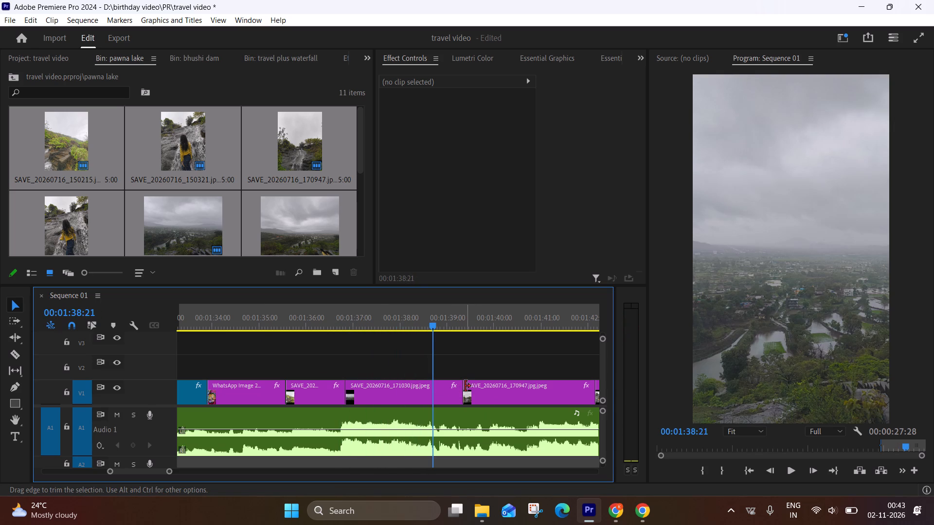
drag(463, 386, 437, 386)
drag(460, 386, 444, 387)
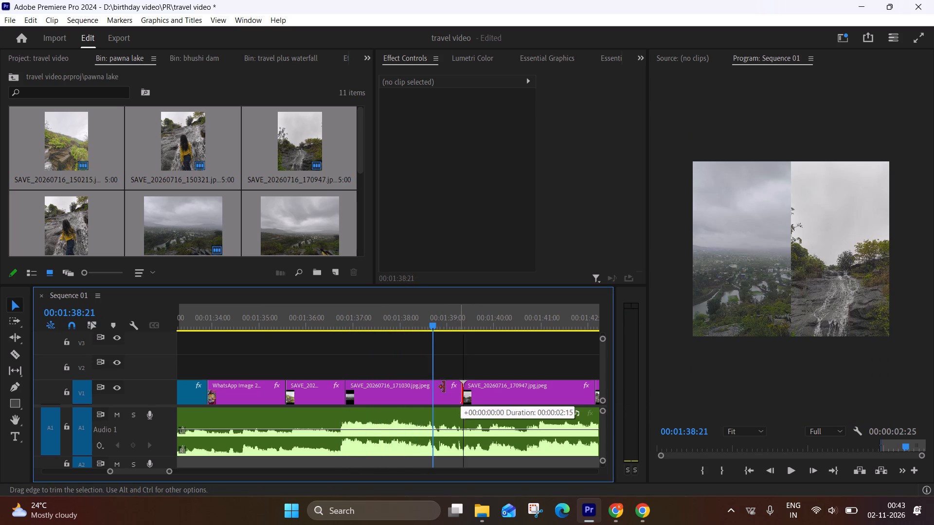
drag(444, 387, 438, 387)
click(457, 389)
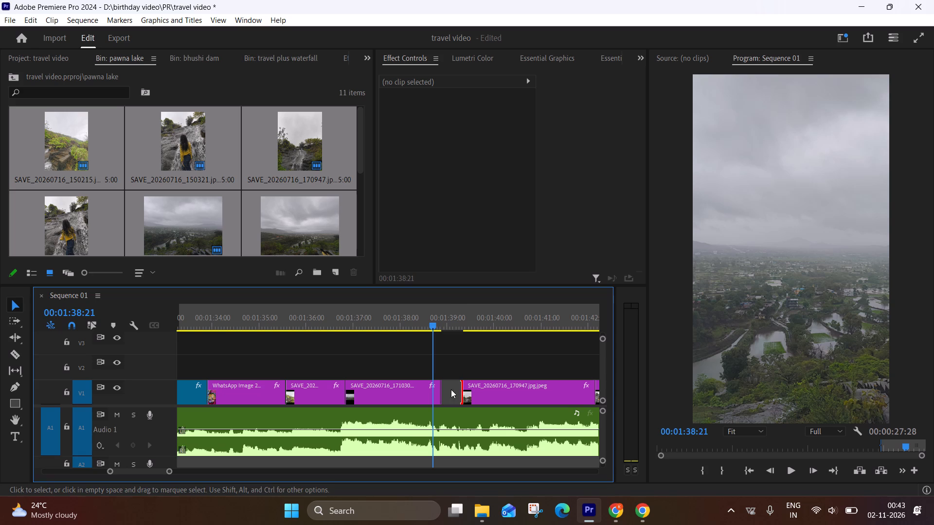
click(449, 393)
key(BackSpace)
Play the waterfall photo without the person, trim its end back to 00:01:40:20, and ripple delete the gap after it.
key(space)
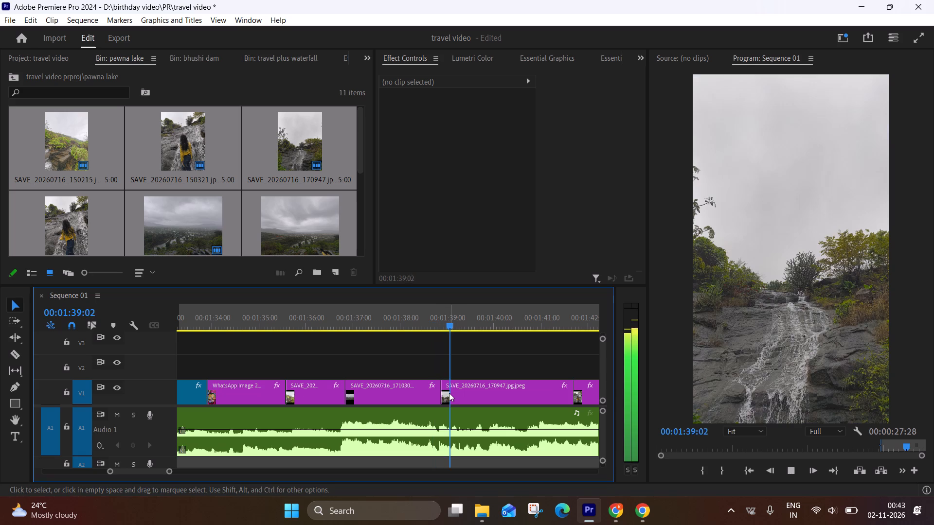
key(space)
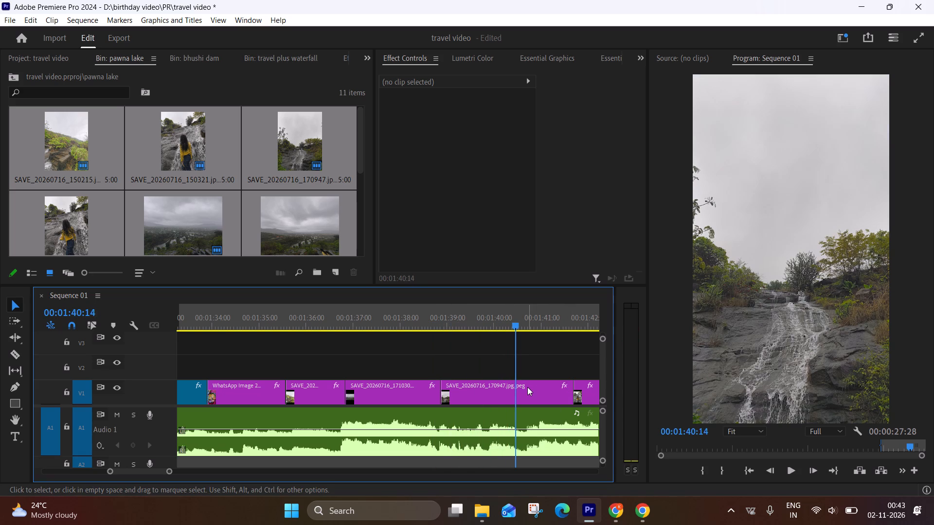
drag(573, 385, 521, 388)
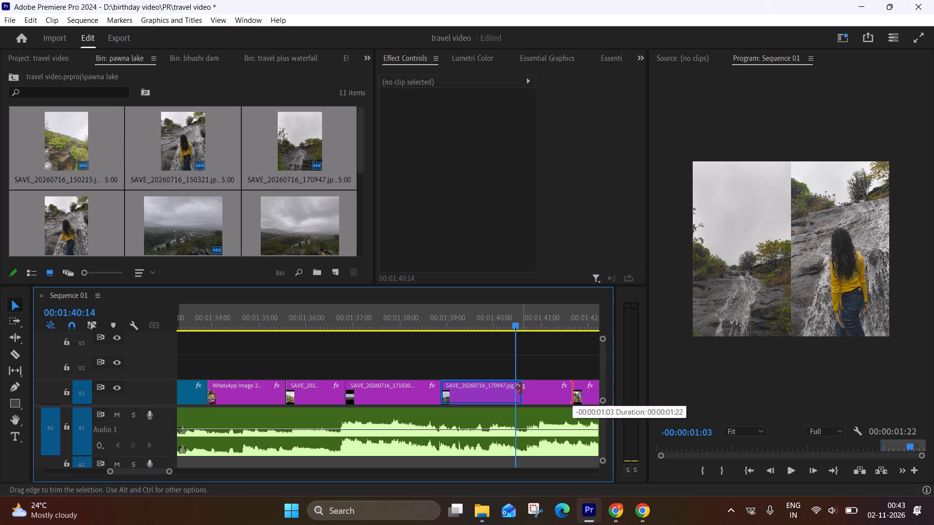
drag(521, 388, 523, 390)
click(549, 393)
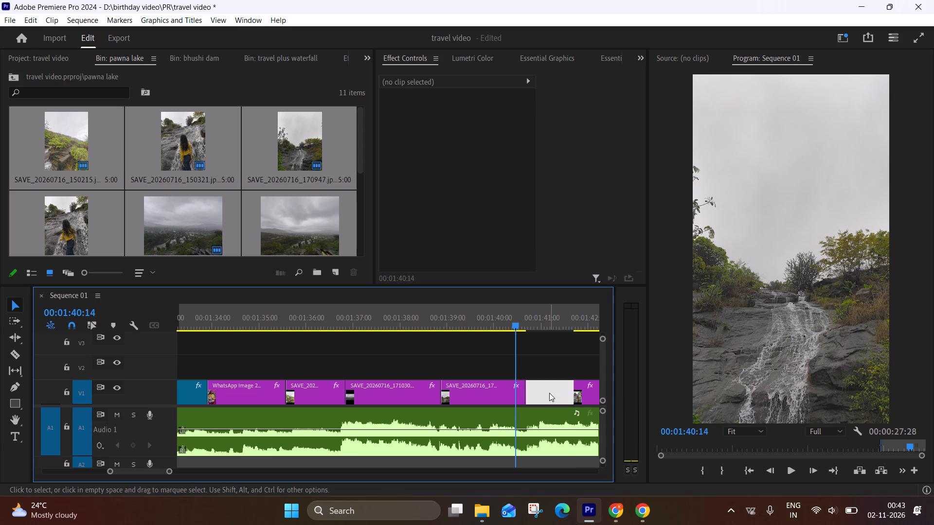
key(BackSpace)
Trim the song's end to match the last photo's end and give it a fade-out of about 1.6 seconds.
key(space)
text(--)
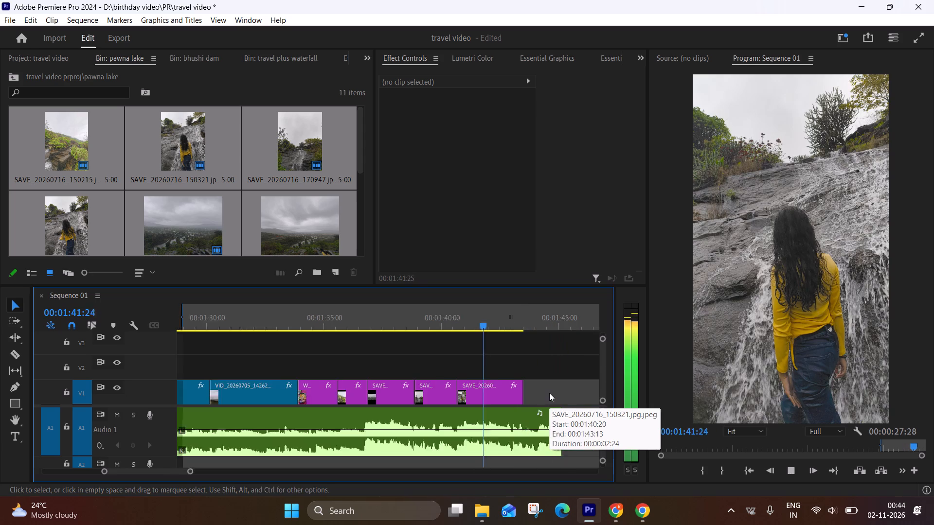
key(space)
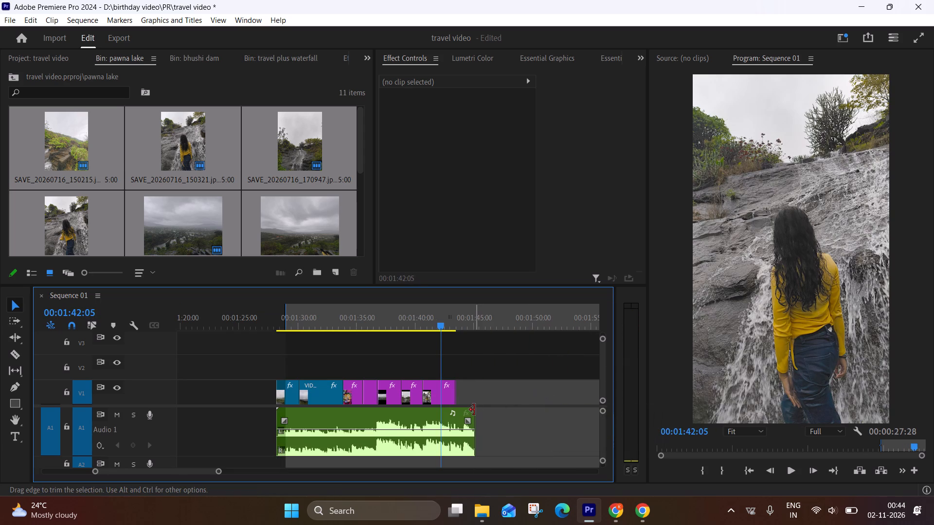
drag(474, 410, 458, 409)
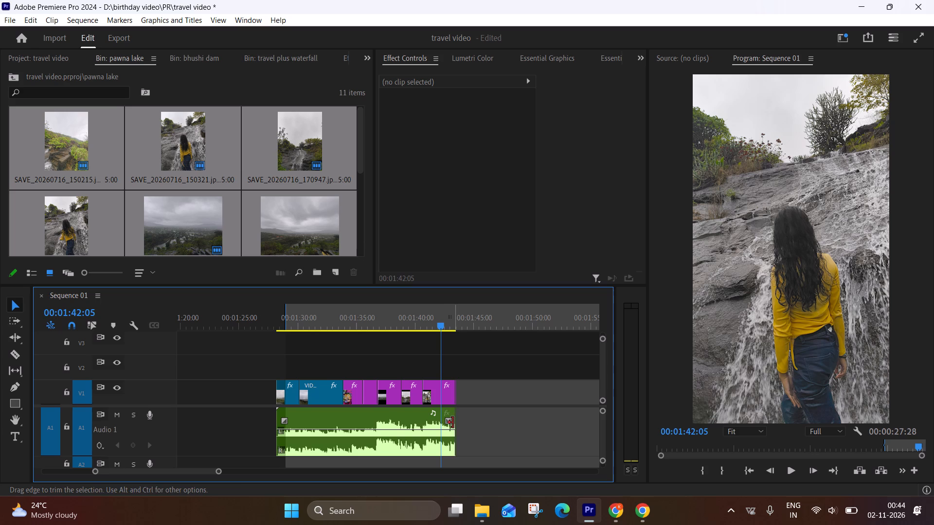
drag(448, 420, 435, 421)
key(space)
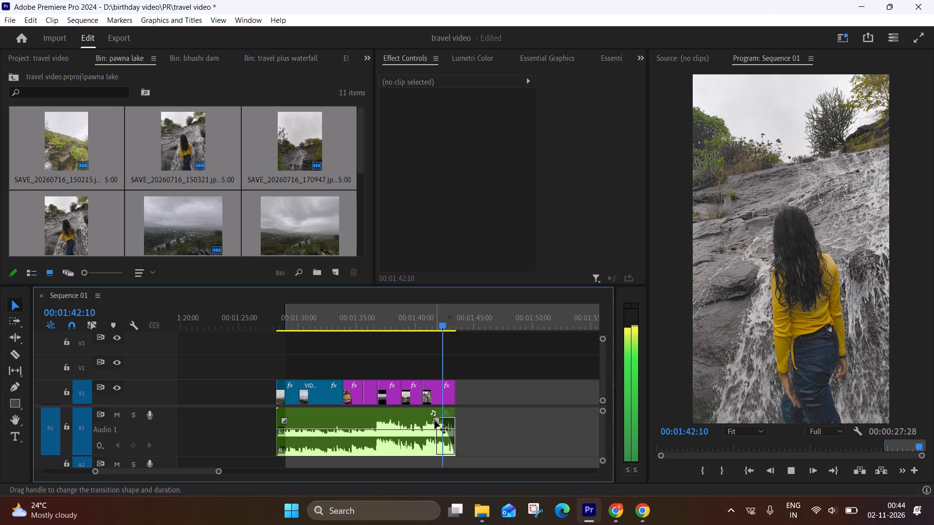
key(space)
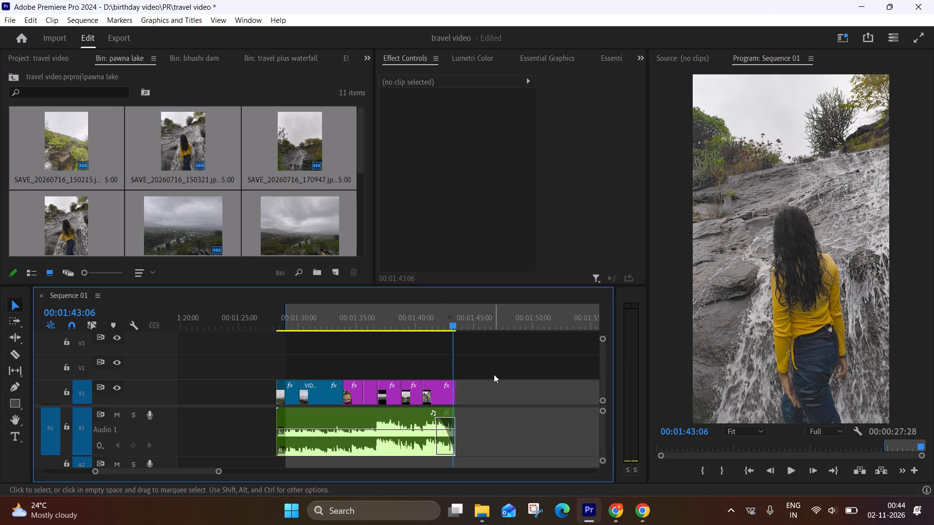
Set the sequence out point at the end of the last photo.
key(o)
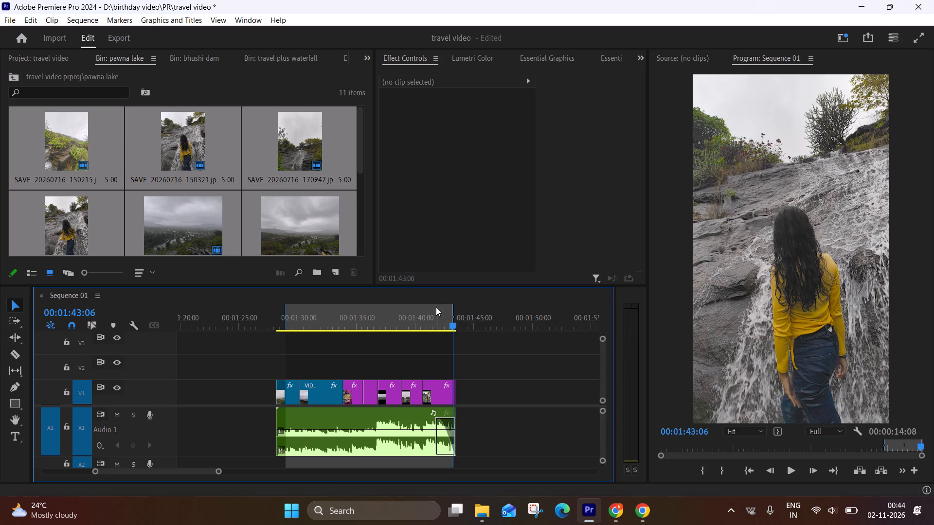
click(454, 315)
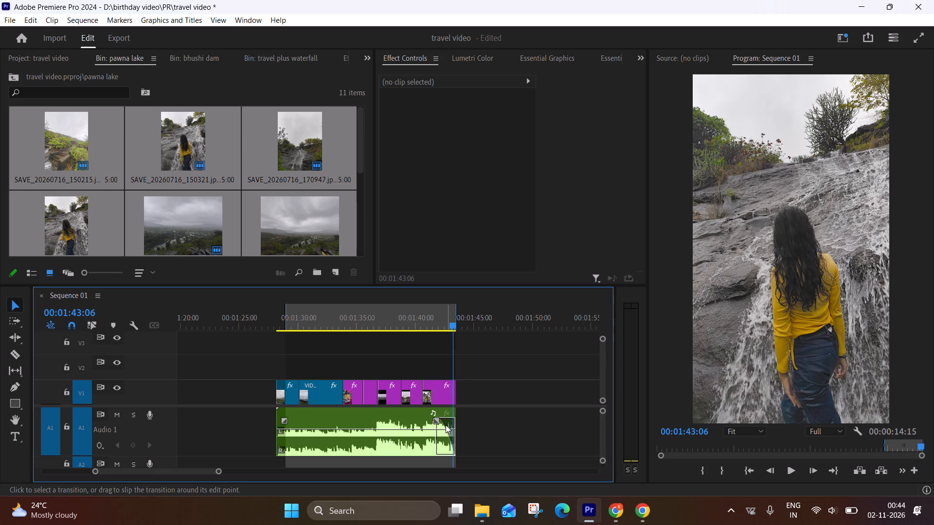
Extend the ends of both the song and the last photo by about one second so they finish together.
drag(456, 412, 468, 412)
drag(453, 390, 465, 390)
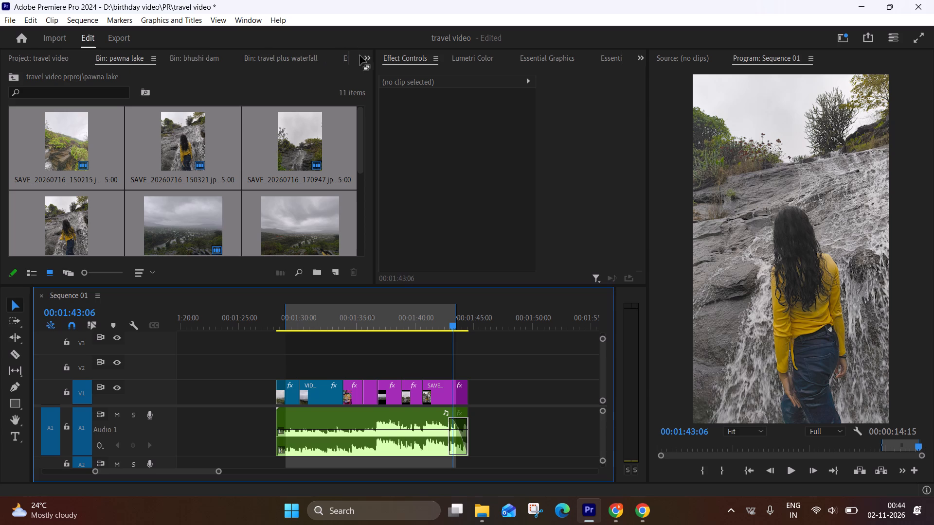
Apply a Cross Dissolve to the last photo's end, lengthen it to 00:00:01:20 to match the audio fade, and play back the ending.
click(345, 57)
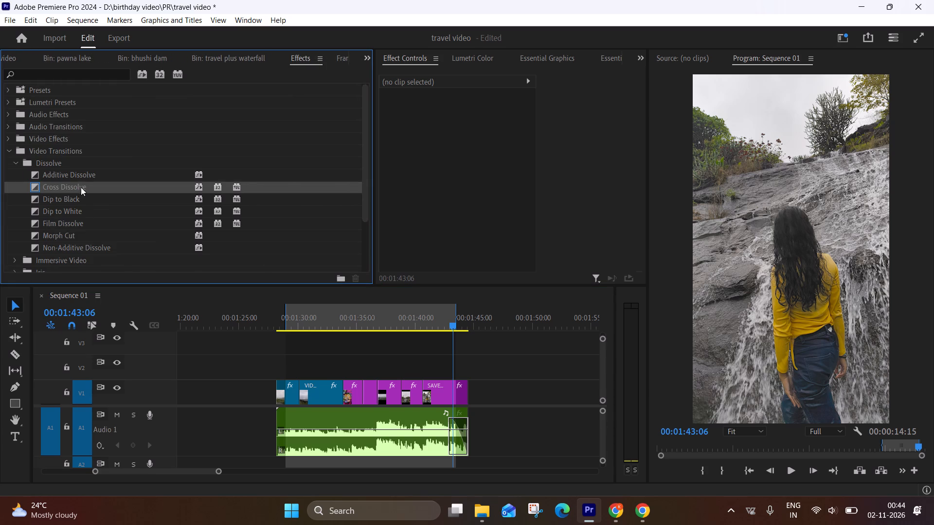
drag(78, 185, 461, 397)
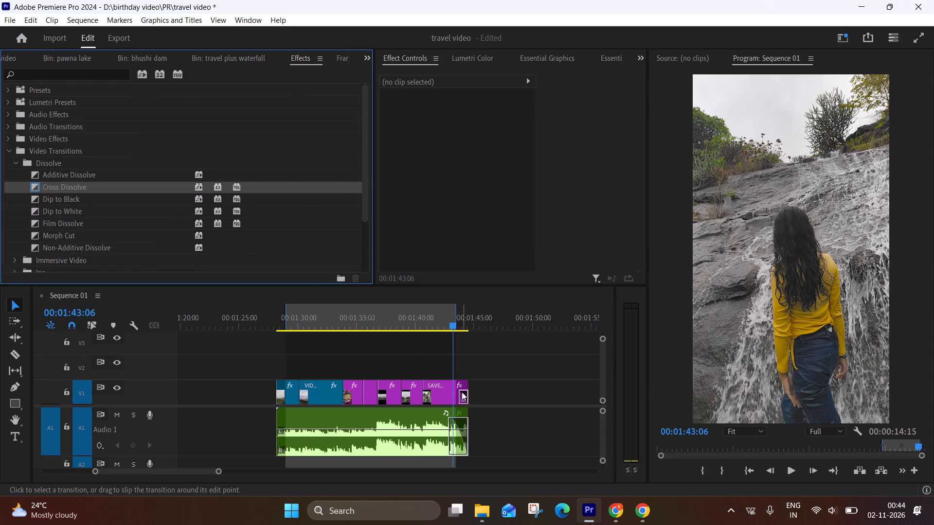
click(458, 393)
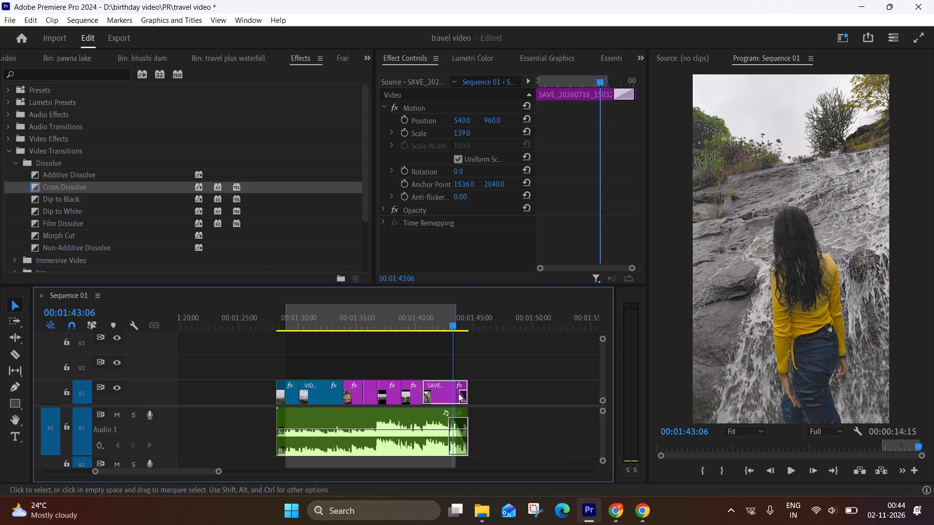
click(463, 395)
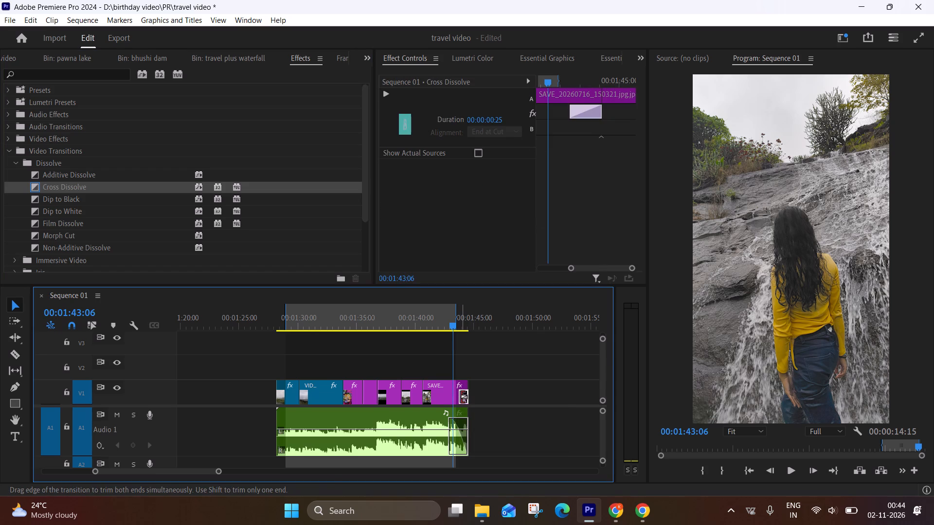
drag(460, 397, 451, 397)
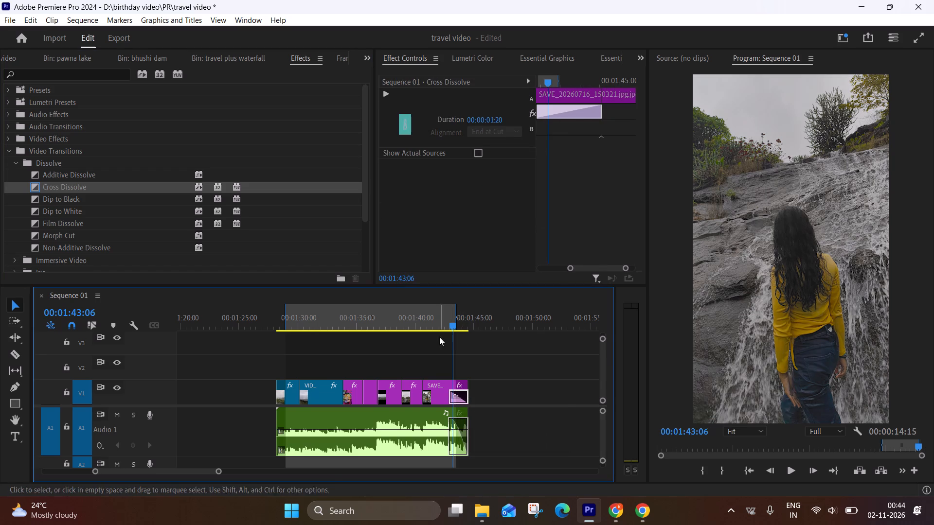
click(438, 314)
key(space)
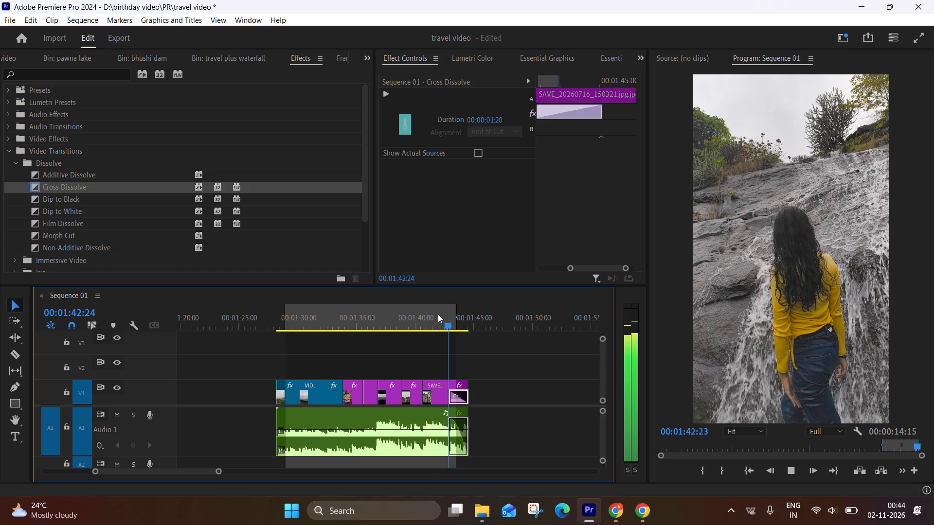
key(space)
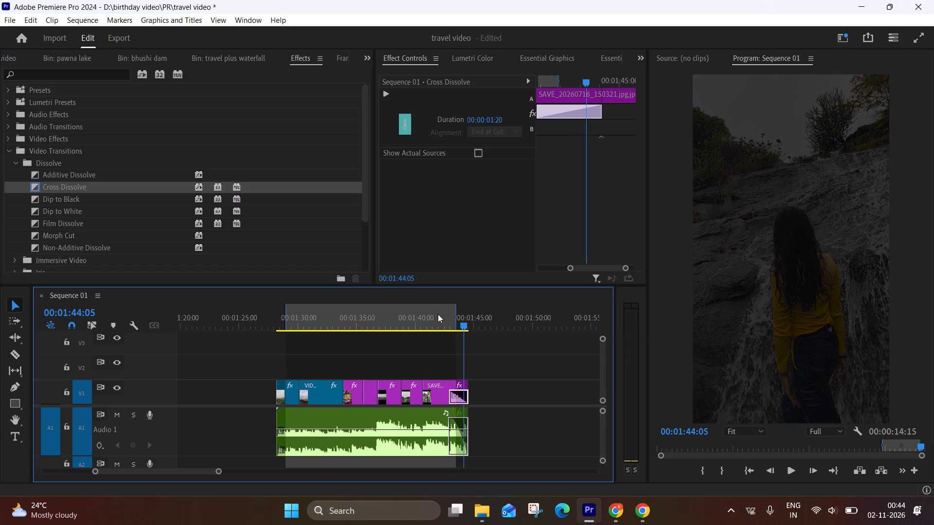
key(space)
key(space)
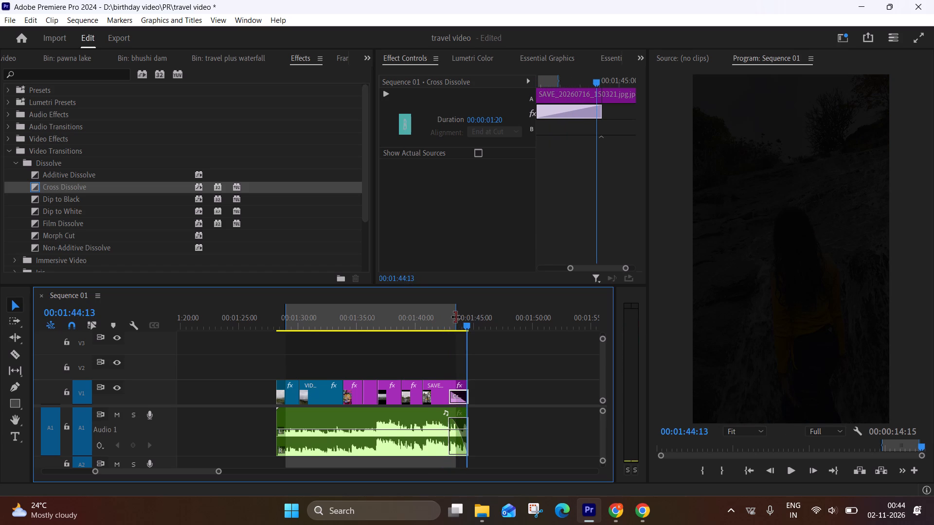
Extend the sequence's out point to the end of the last photo and its in point to the start of the first clip.
drag(456, 318, 474, 318)
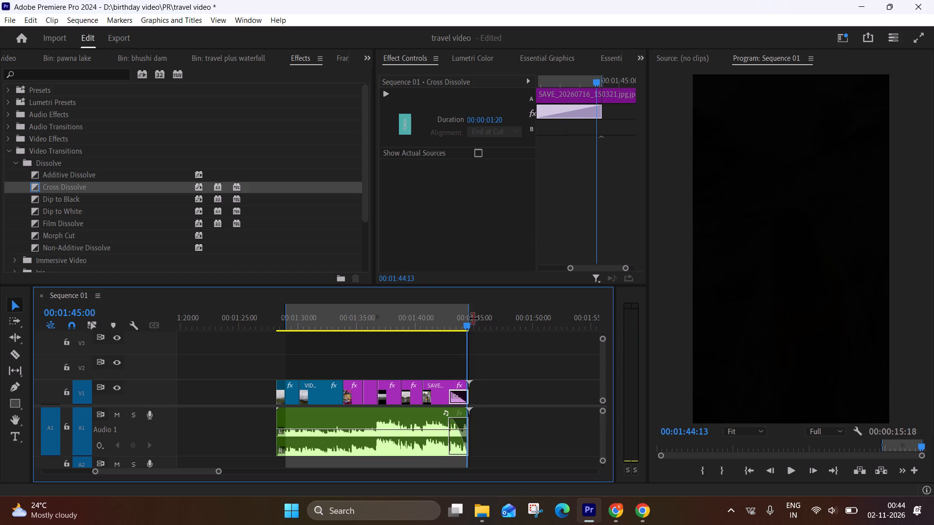
drag(474, 318, 472, 318)
drag(286, 312, 277, 312)
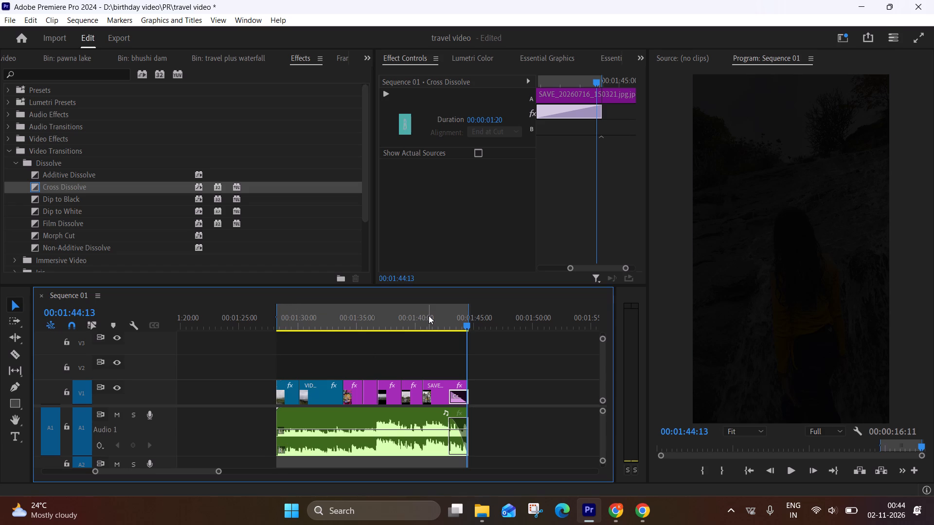
Apply a Cross Dissolve at the cut between the second lake clip and the food photo, and play it back.
drag(281, 323, 347, 327)
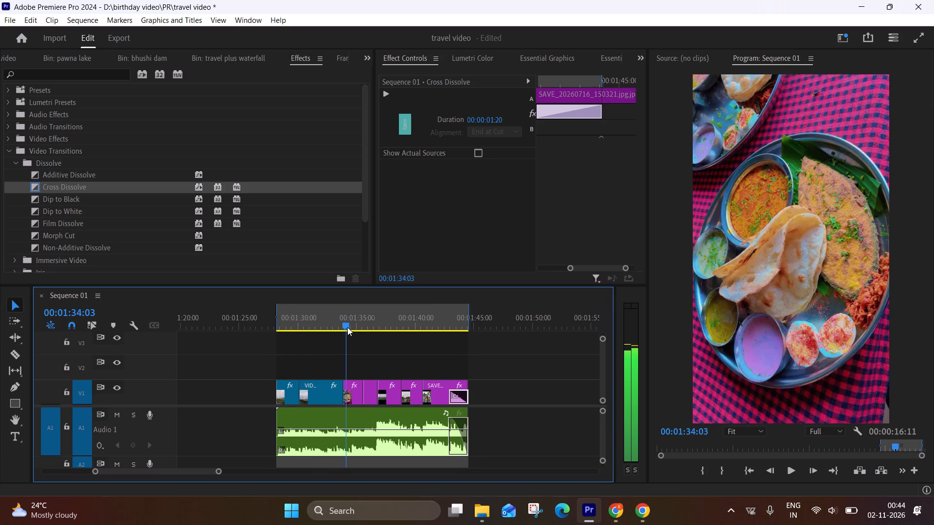
drag(347, 327, 333, 371)
click(325, 388)
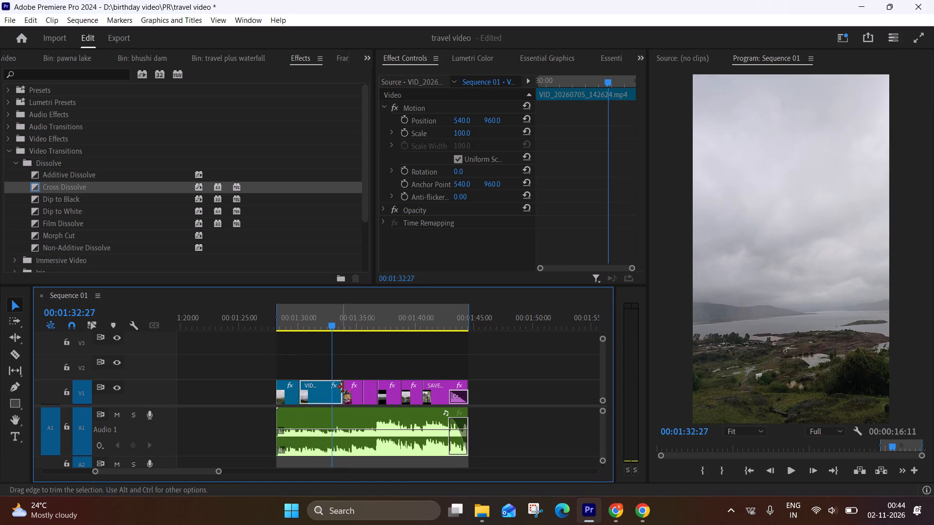
shift+click(355, 399)
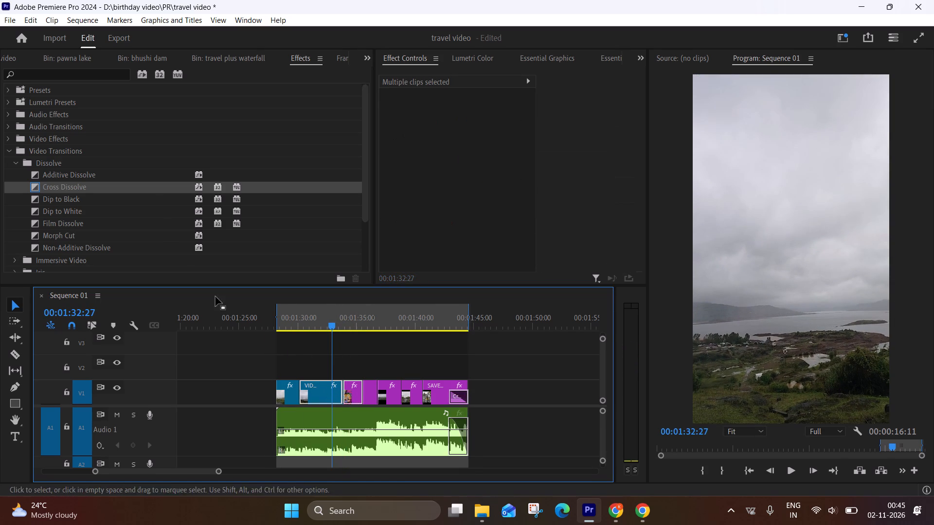
drag(99, 187, 346, 387)
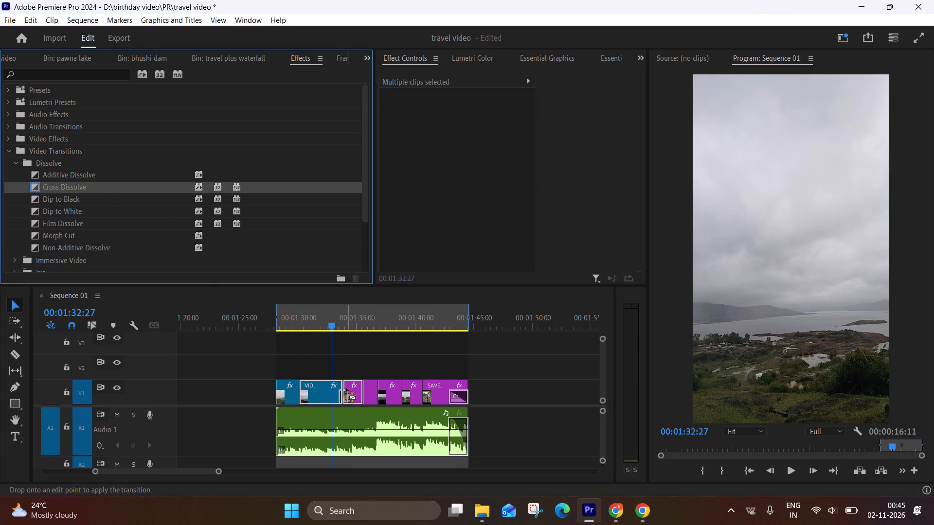
drag(346, 387, 344, 387)
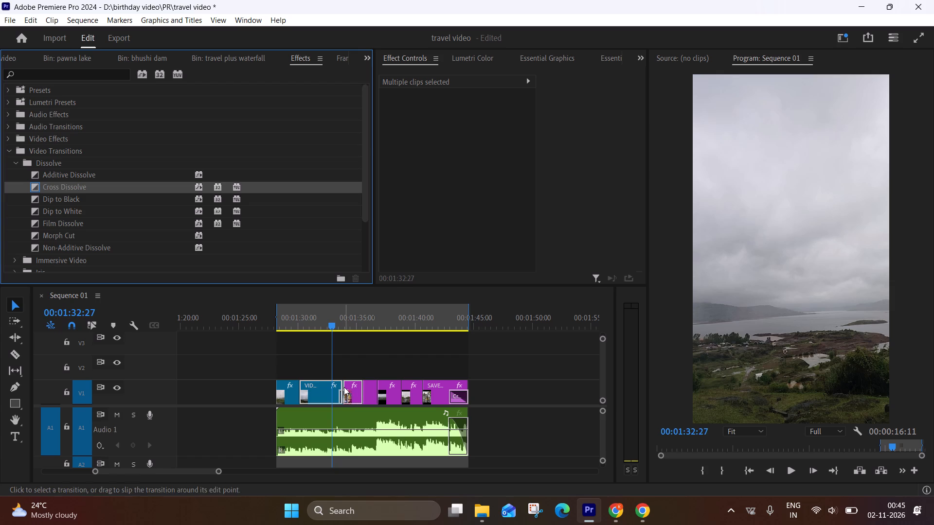
key(space)
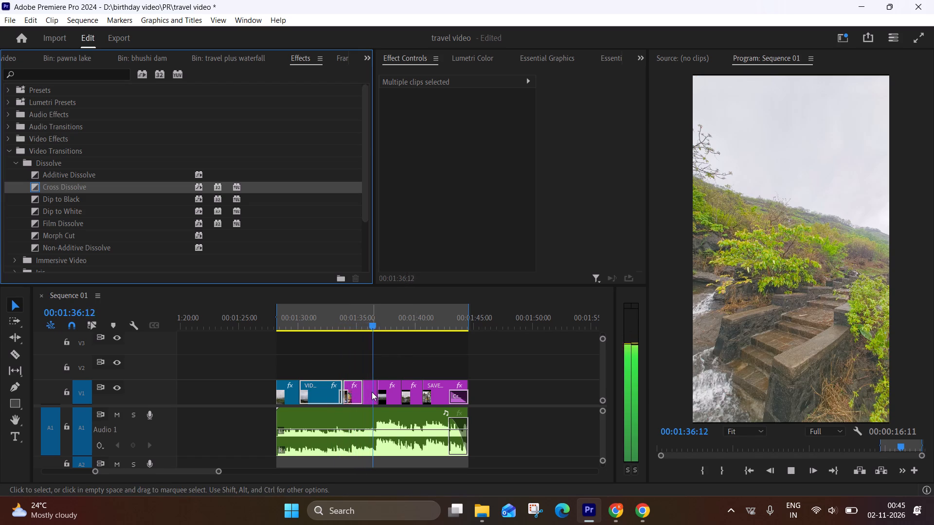
Apply a Cross Dissolve at the cut between the stone steps photo and the valley view photo.
click(372, 392)
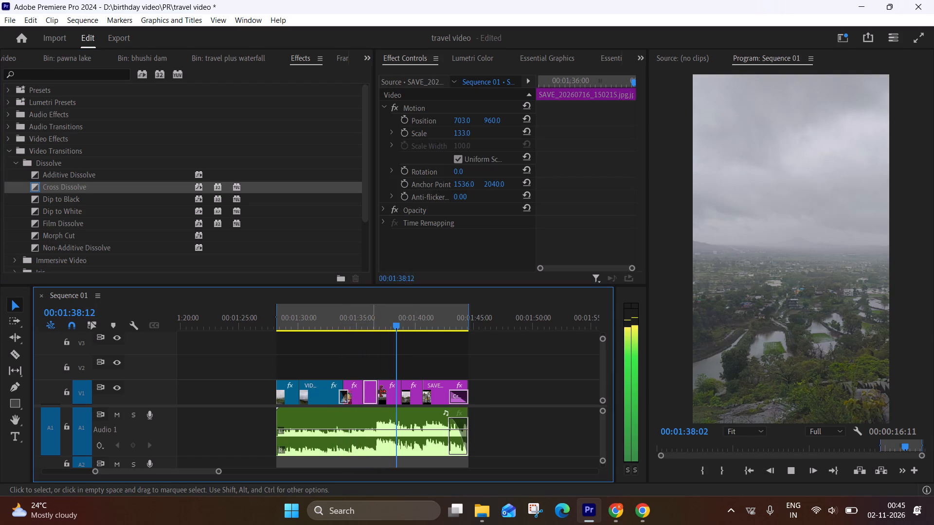
shift+click(391, 395)
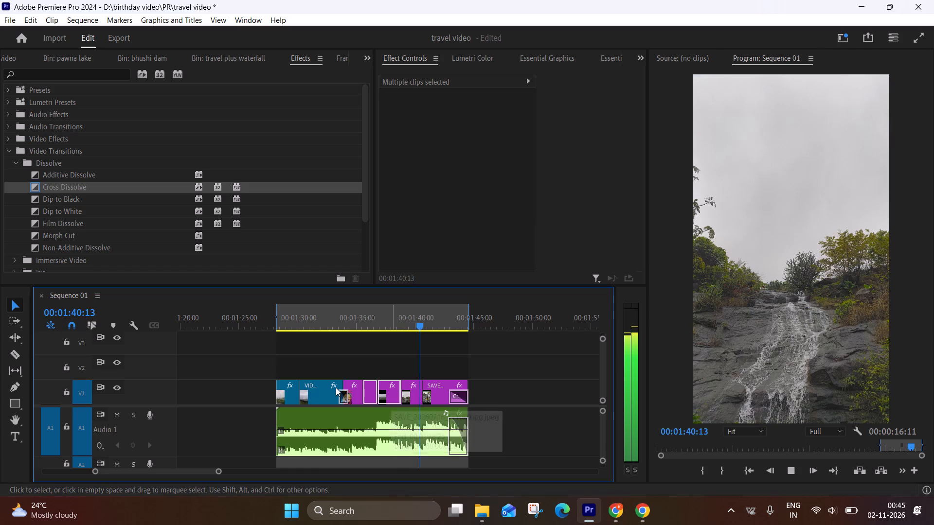
drag(80, 185, 327, 344)
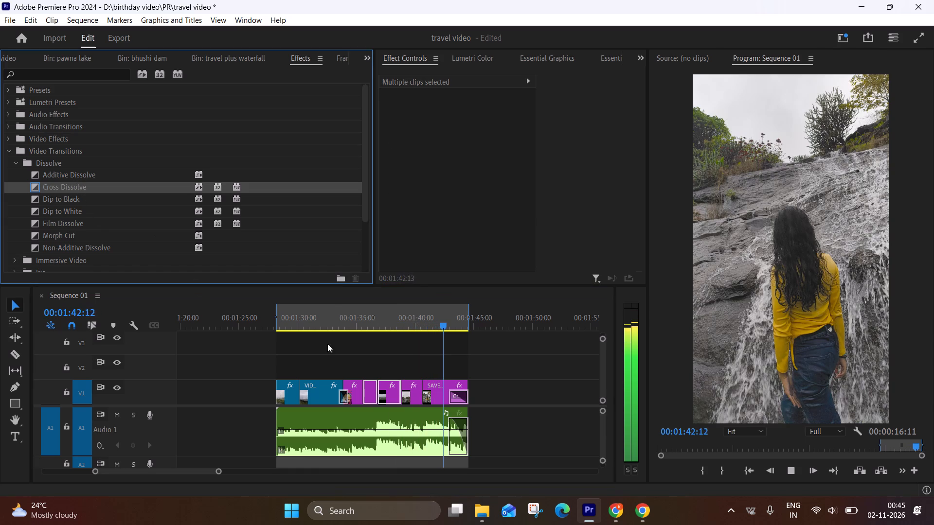
drag(327, 344, 374, 388)
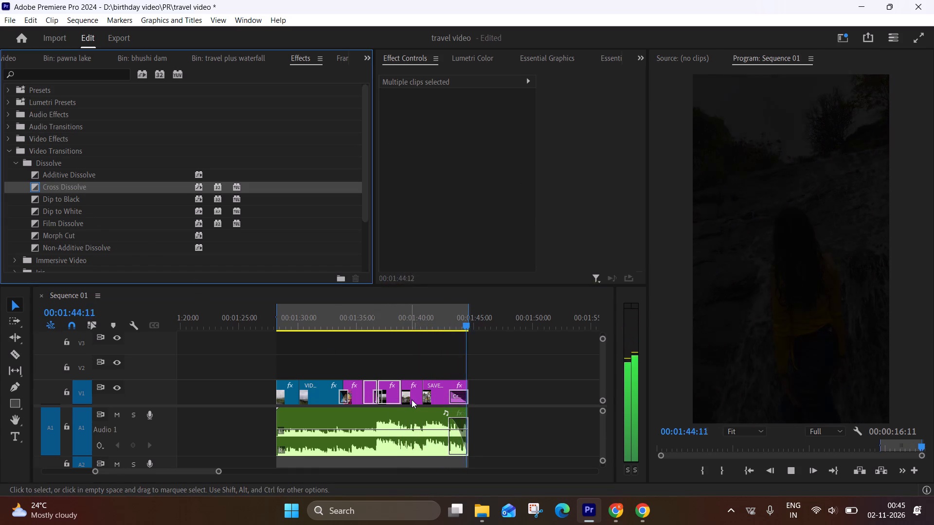
Apply a Cross Dissolve at the cut between the rocky waterfall photo and the last photo.
click(412, 401)
shift+click(432, 401)
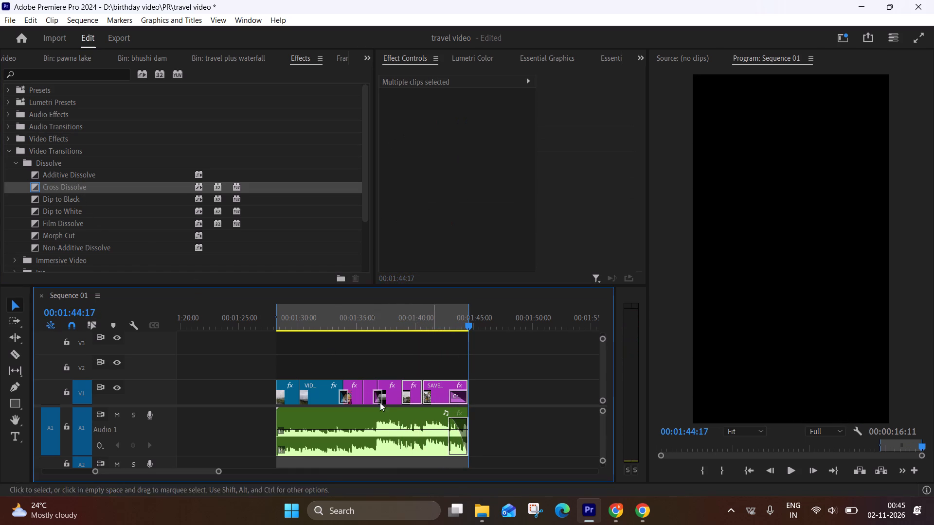
drag(64, 189, 403, 395)
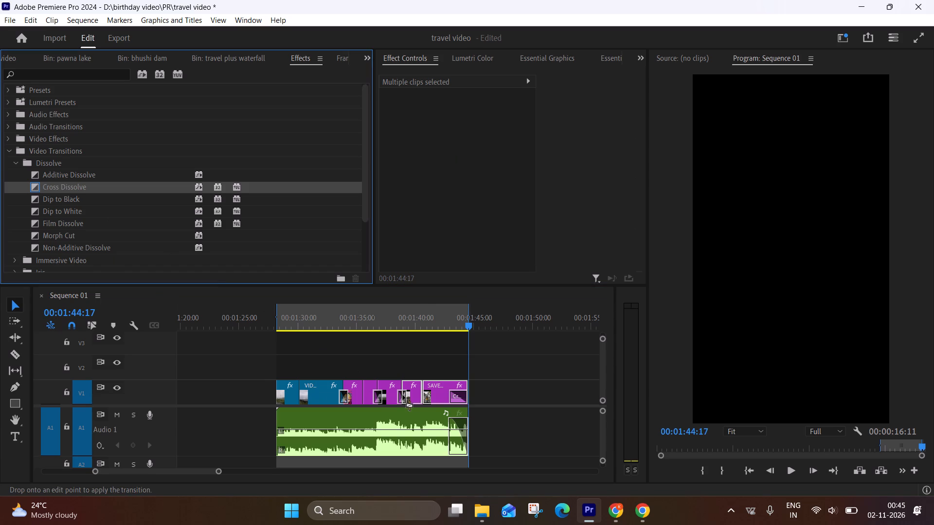
drag(403, 395, 419, 392)
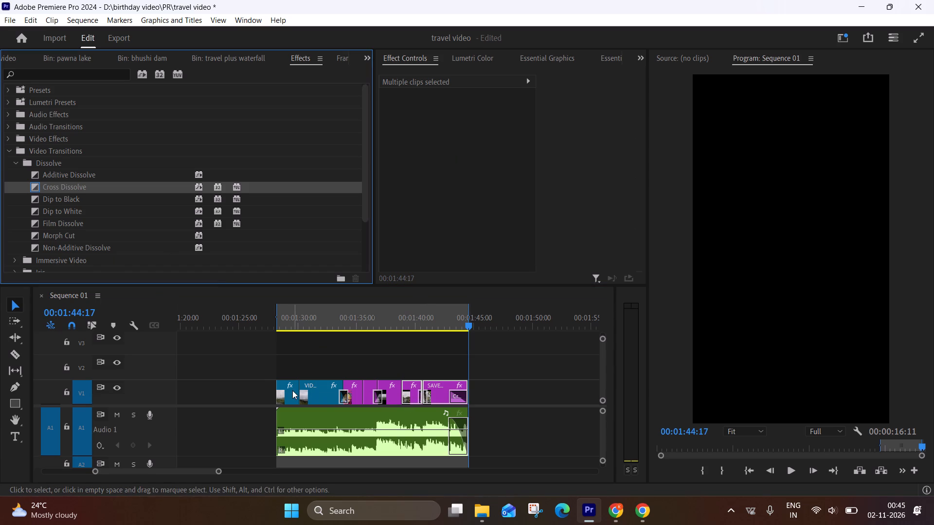
Apply a Cross Dissolve at the cut between the first two lake video clips.
click(292, 390)
shift+click(307, 395)
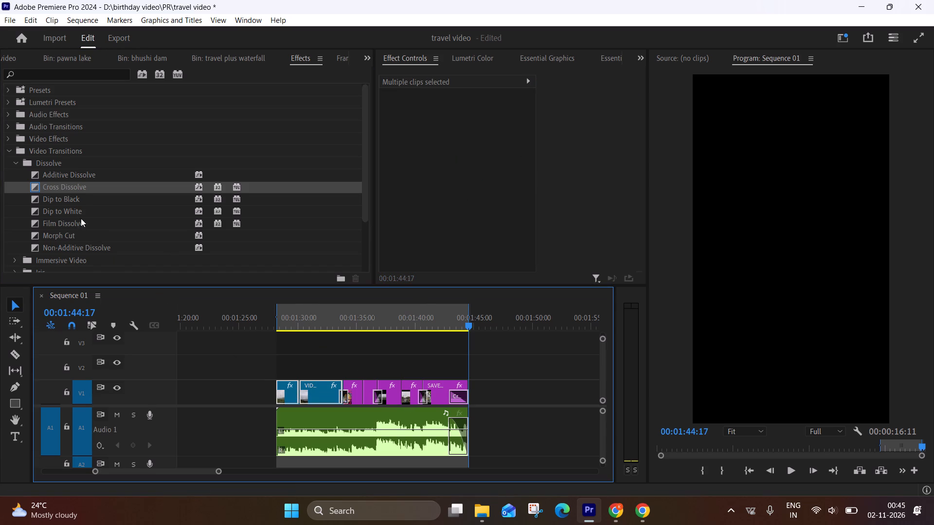
drag(70, 186, 301, 401)
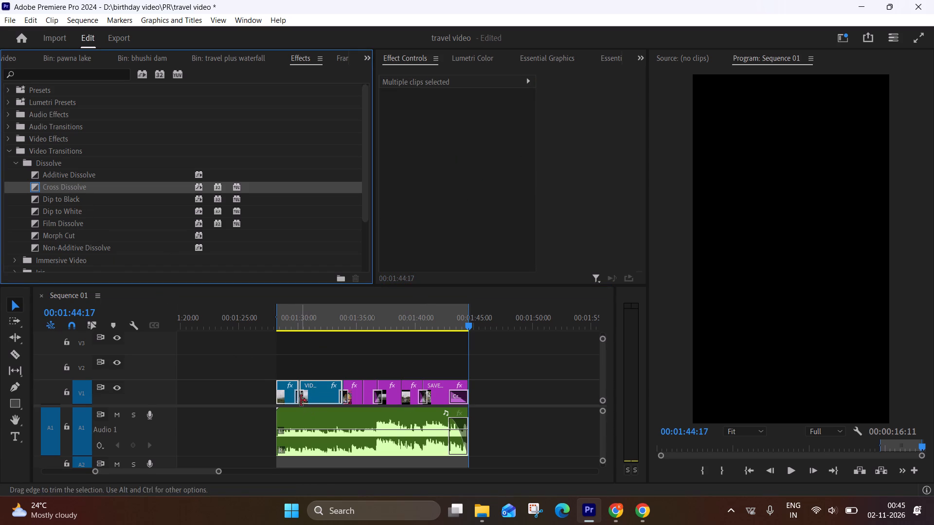
Review the sequence from the first clip to the last photo to check the added transitions.
click(274, 327)
key(space)
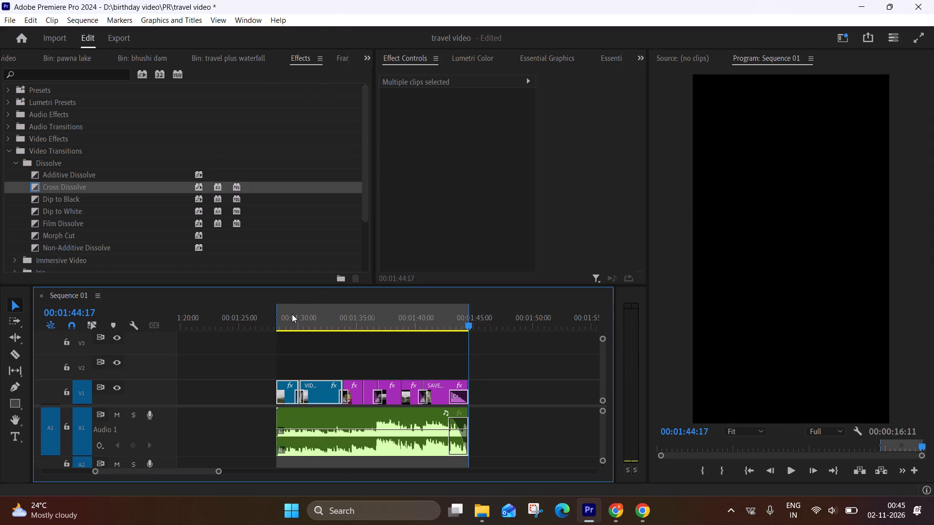
drag(289, 324, 310, 334)
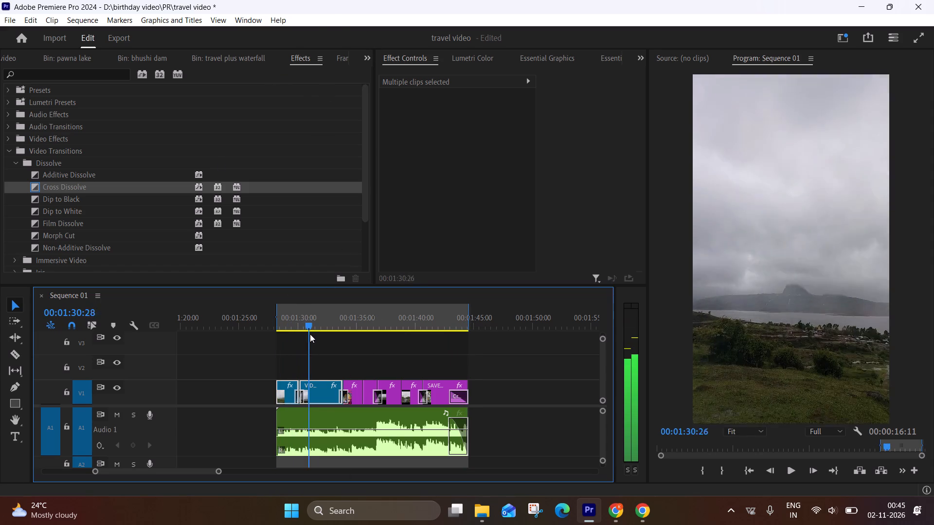
drag(310, 334, 387, 336)
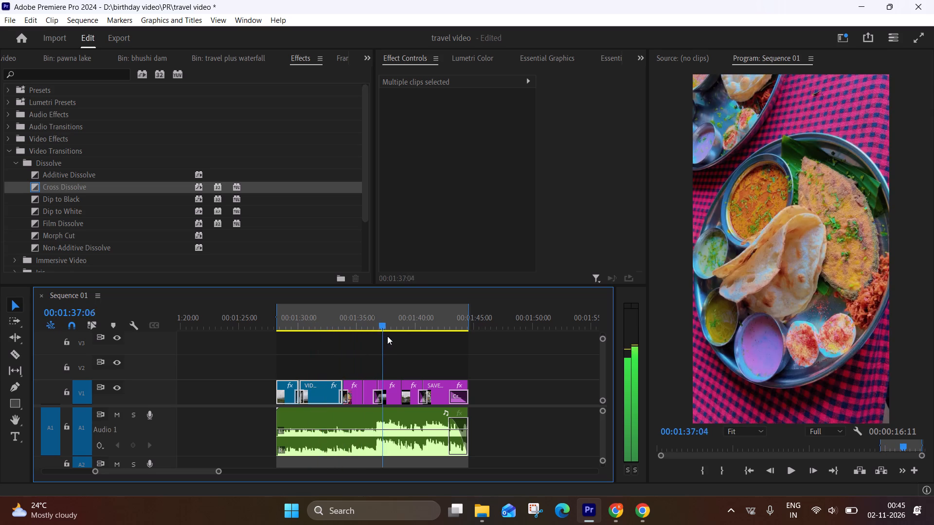
drag(387, 336, 431, 333)
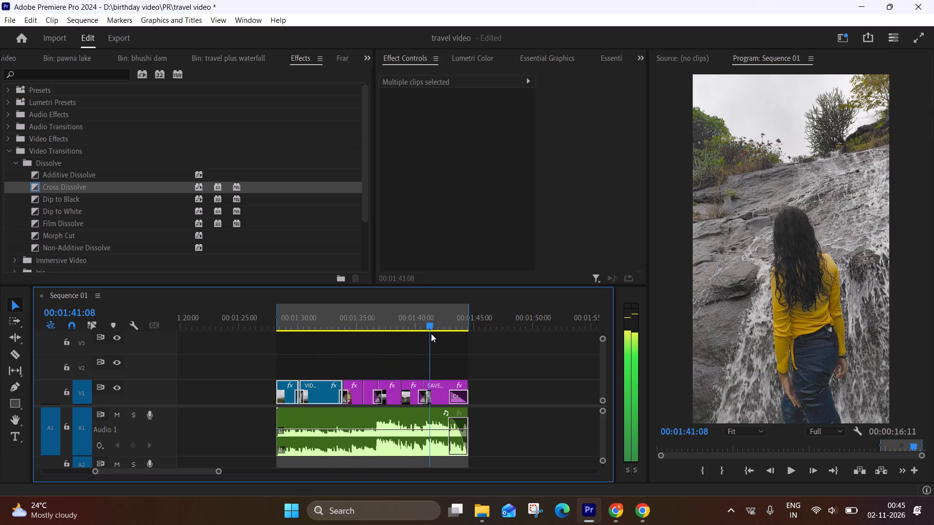
drag(431, 333, 305, 344)
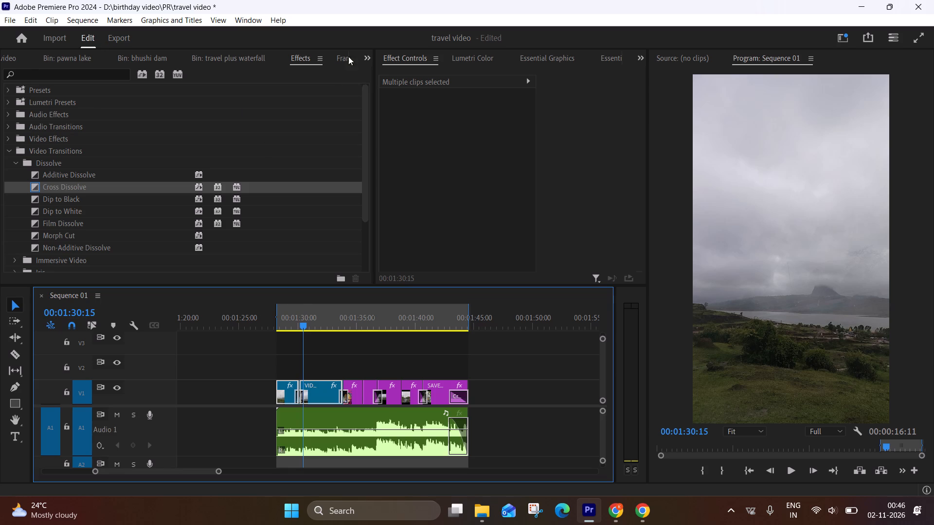
Open the export settings for Sequence 01 and name the output file reel2.
click(118, 40)
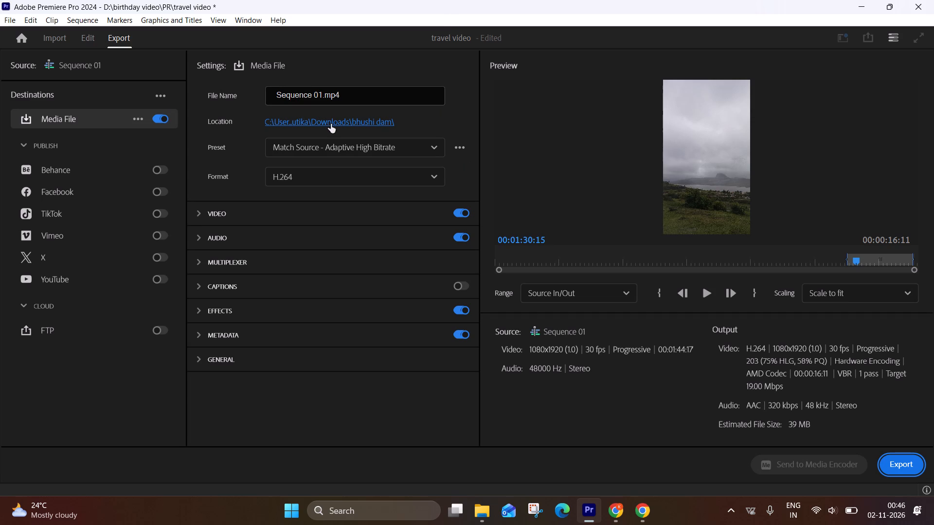
drag(322, 99, 245, 93)
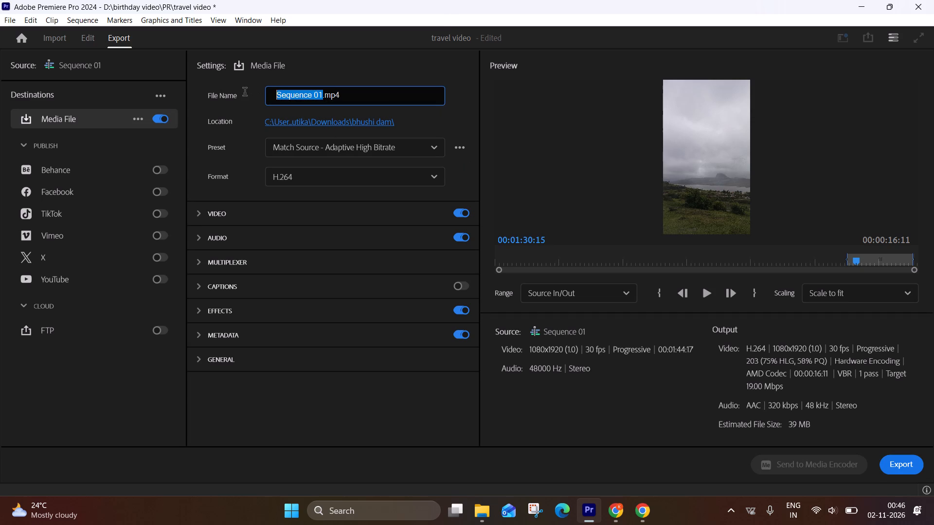
key(BackSpace)
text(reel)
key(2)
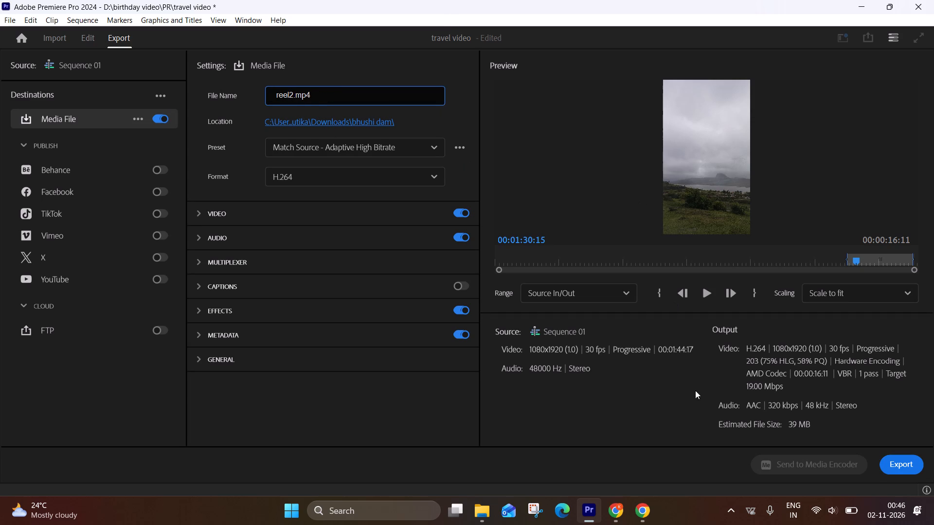
Export Sequence 01 as reel2.mp4 in H.264 with the Match Source - Adaptive High Bitrate preset to the bhushi dam folder.
click(901, 458)
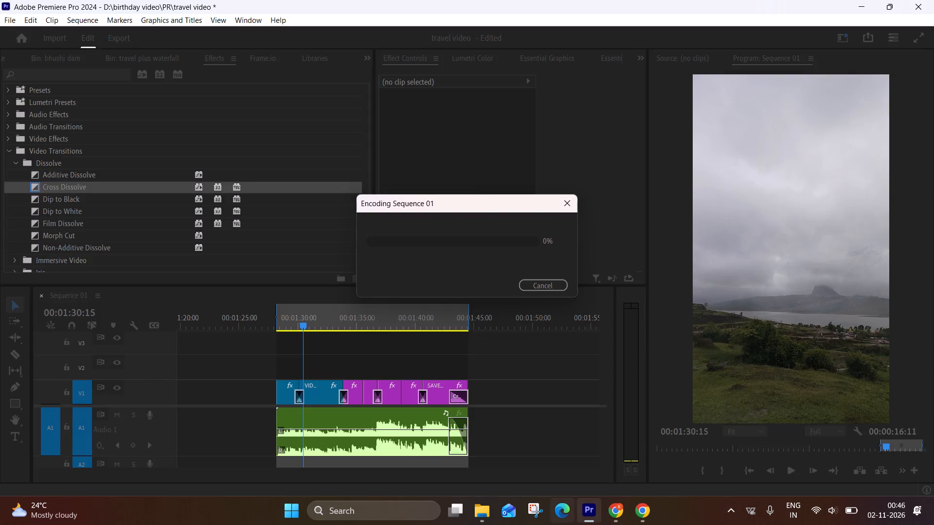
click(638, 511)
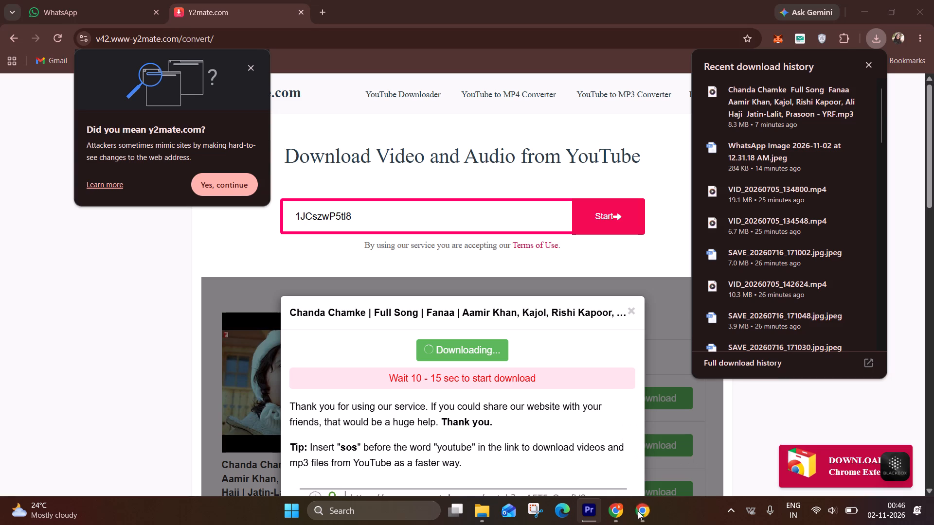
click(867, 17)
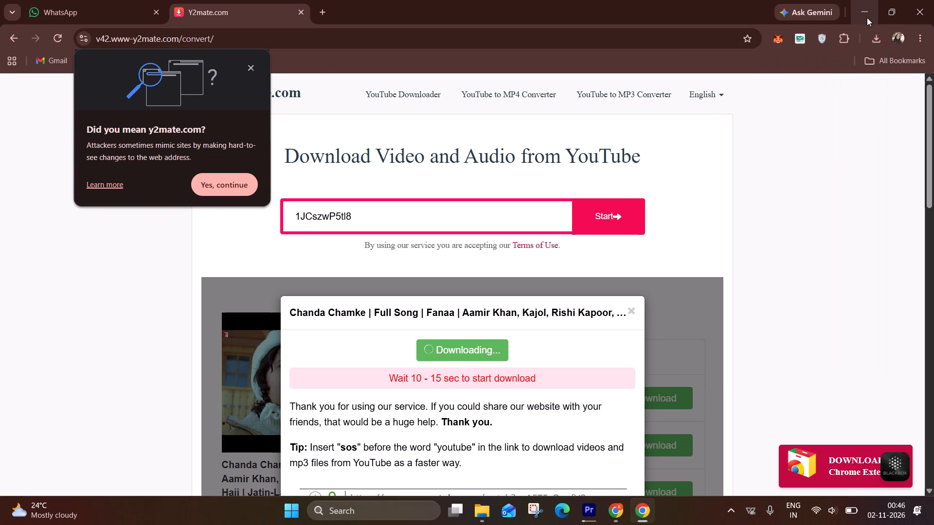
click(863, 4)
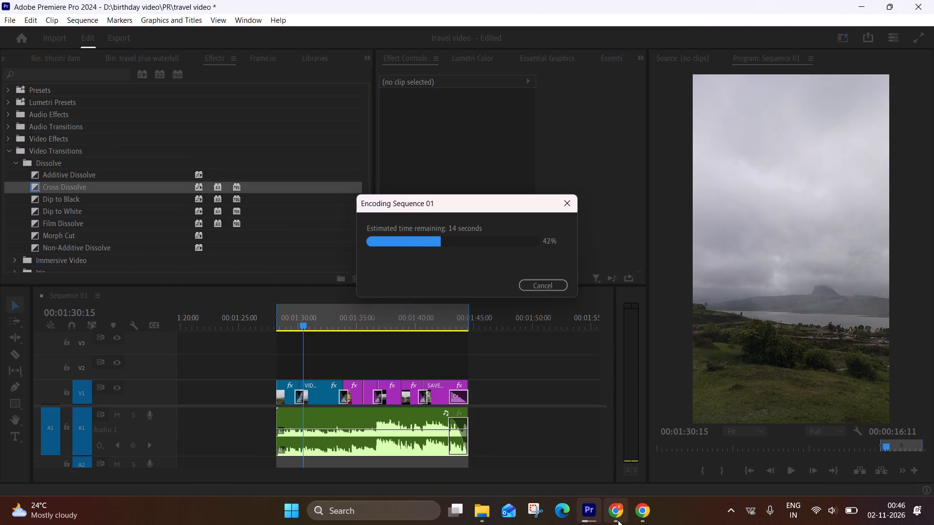
Close the extra Chrome window that is not showing the Y2mate.com page.
click(671, 408)
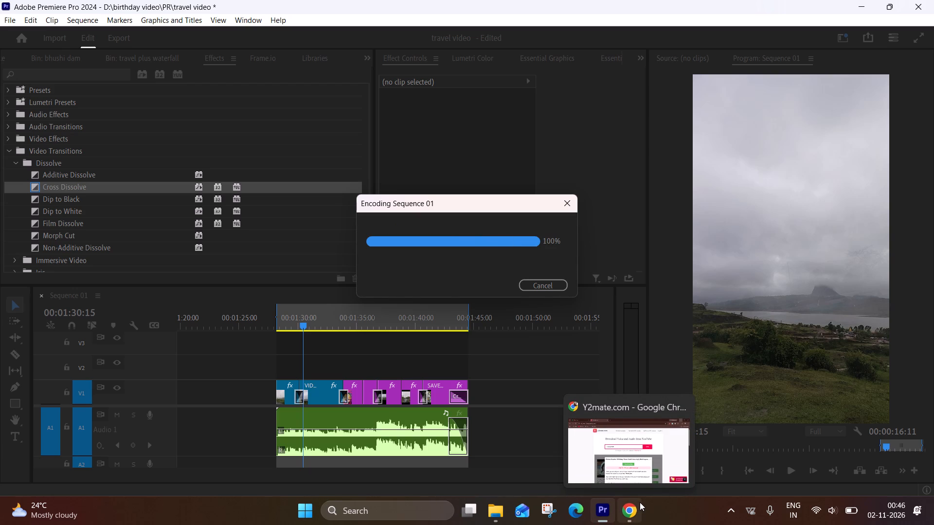
Switch to the remaining Chrome window with the WhatsApp and Y2mate.com pages.
click(631, 515)
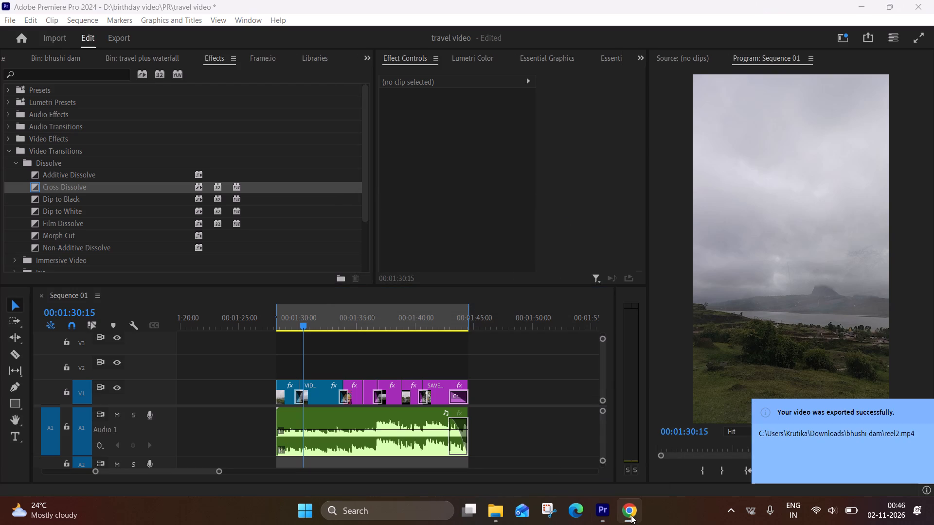